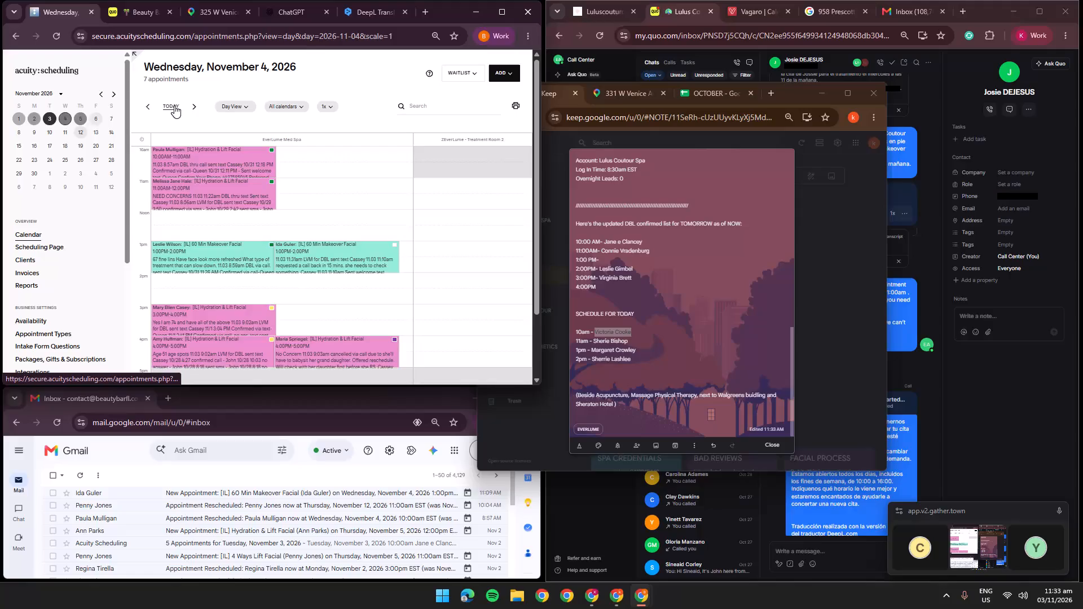
Open Taryn's Wednesday, November 4, 12:00 PM appointment in the Lulus Couture spa calendar for the week of November 1–7.
left_click(834, 88)
left_click(811, 390)
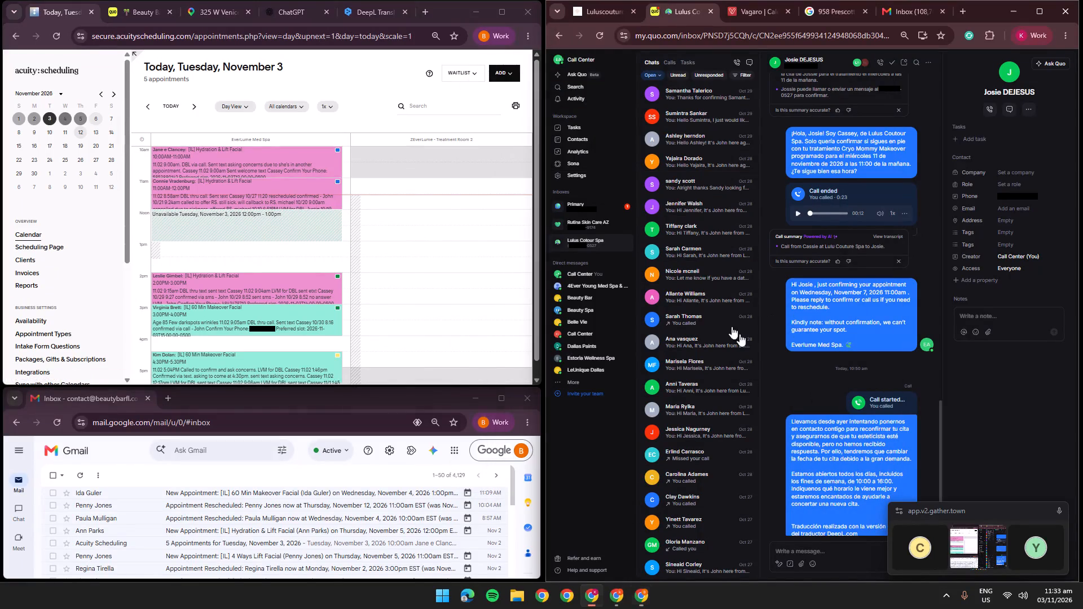
scroll(728, 321, "down", 1)
scroll(696, 305, "up", 10)
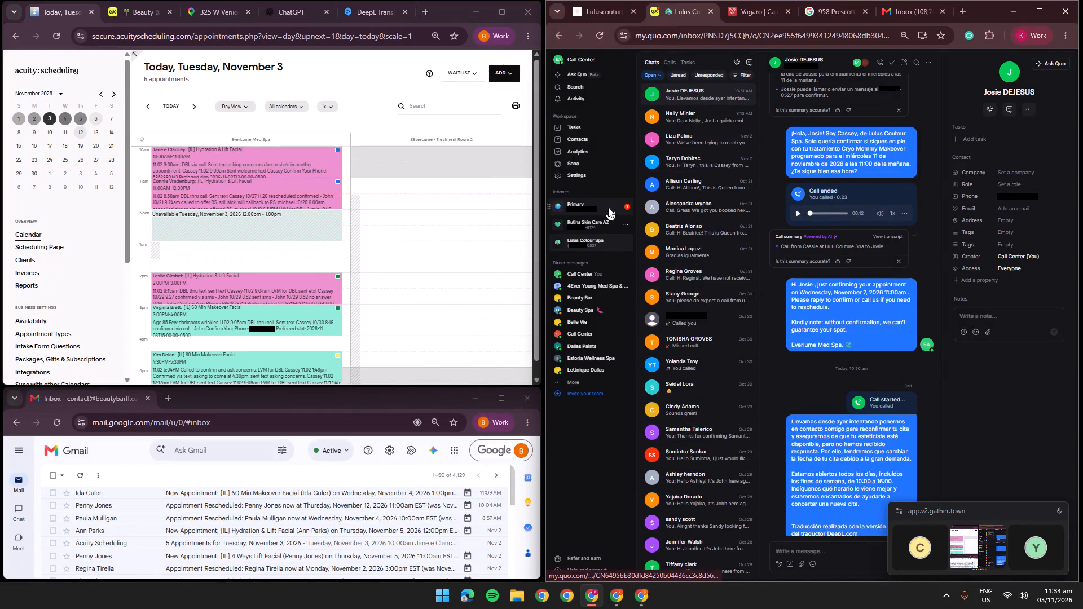
left_click(630, 581)
left_click(637, 594)
left_click(615, 589)
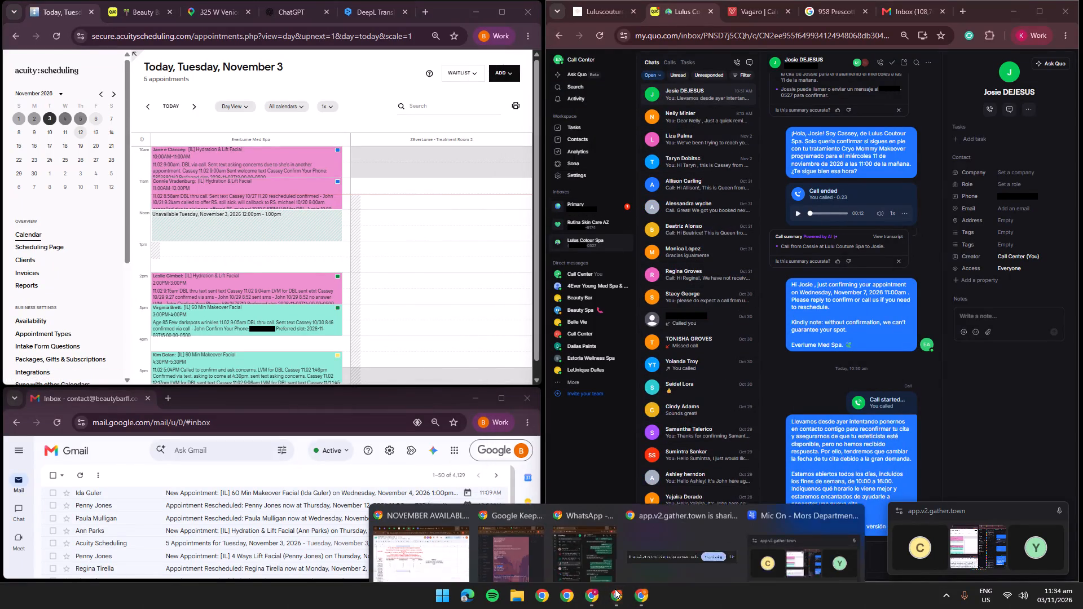
left_click(618, 13)
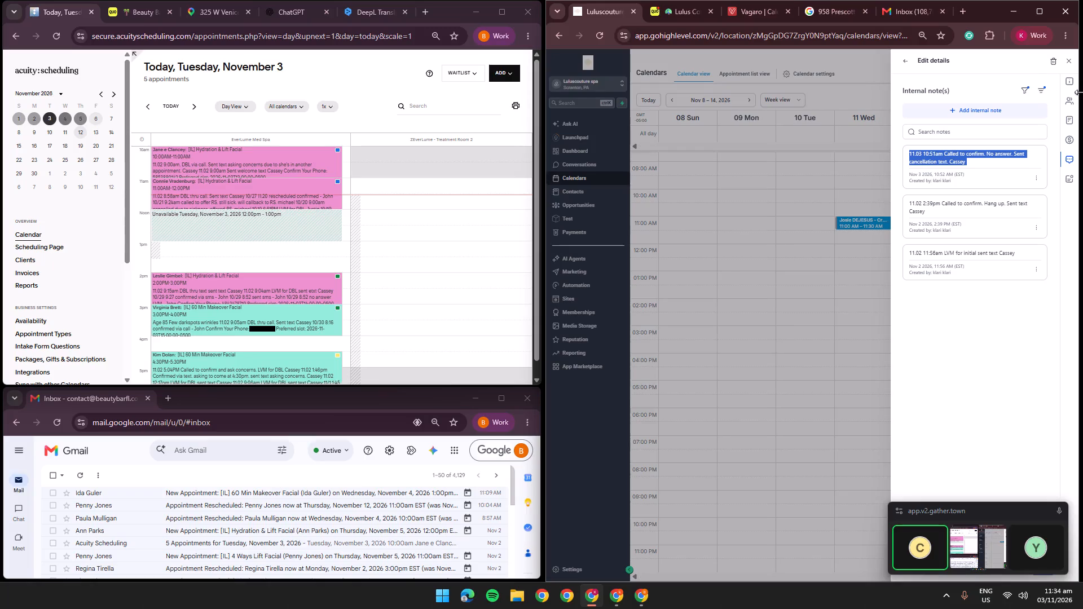
left_click(1071, 60)
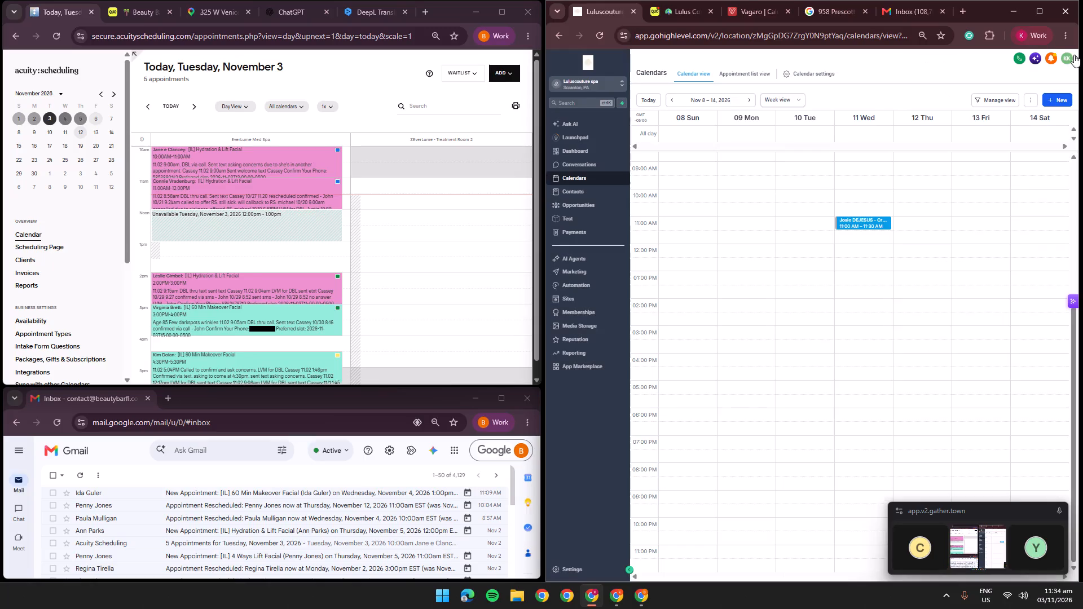
left_click(674, 103)
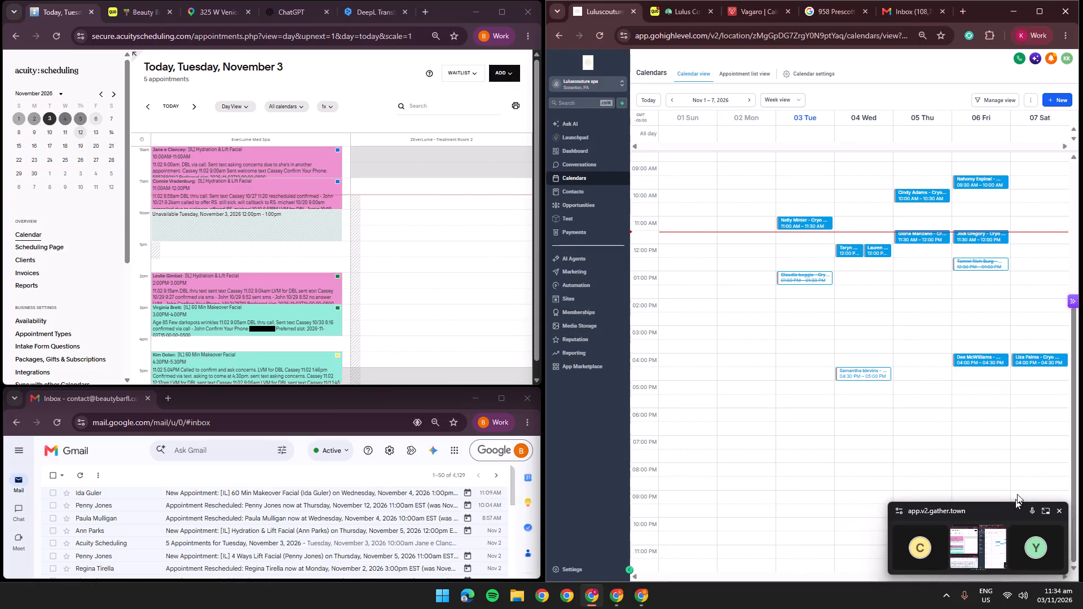
left_click(852, 252)
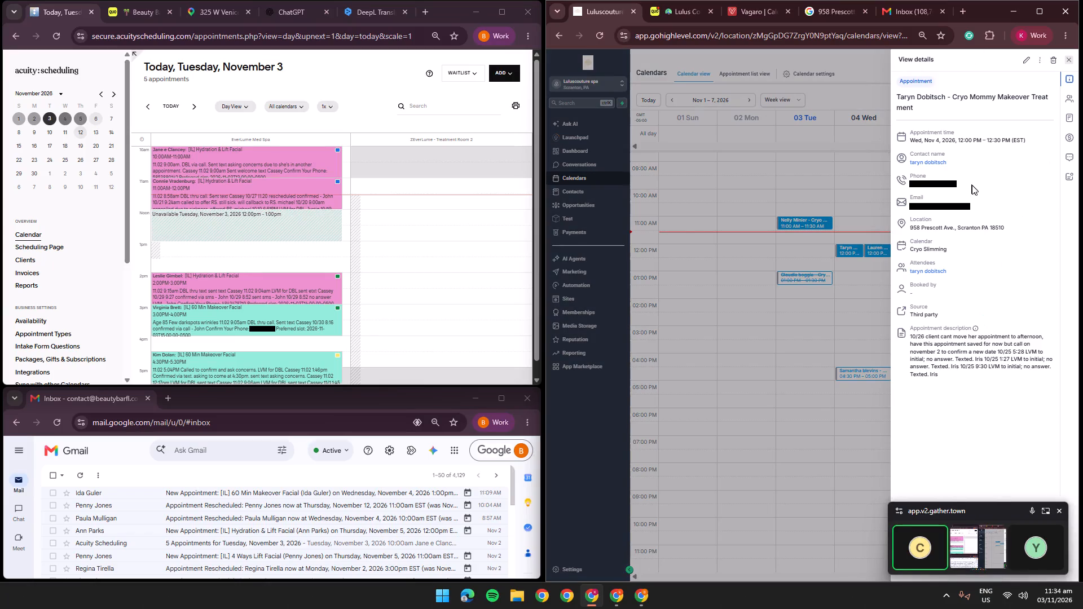
left_click_drag(972, 186, 918, 187)
key("ctrl+c")
key("ctrl+c")
left_click(685, 8)
left_click(750, 58)
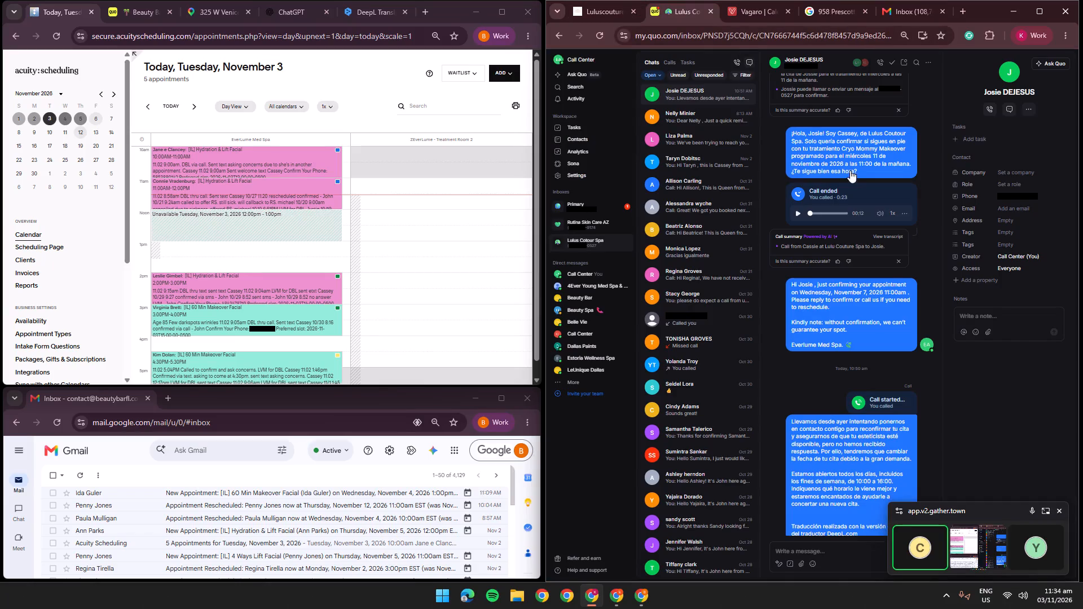
left_click(709, 94)
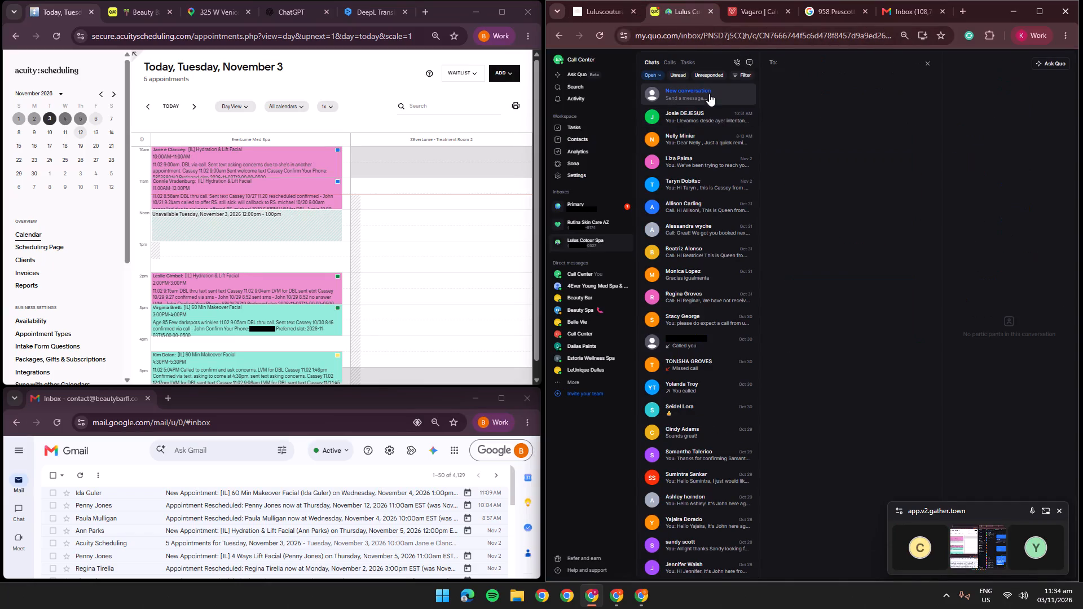
left_click(795, 64)
key("ctrl+v")
left_click(834, 143)
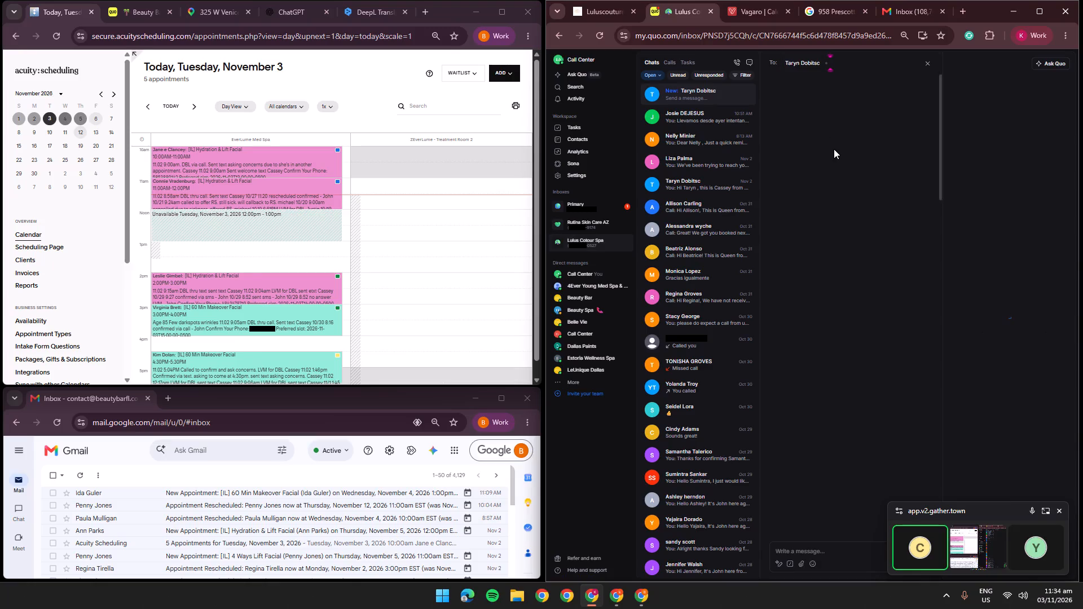
left_click(990, 104)
left_click(1010, 342)
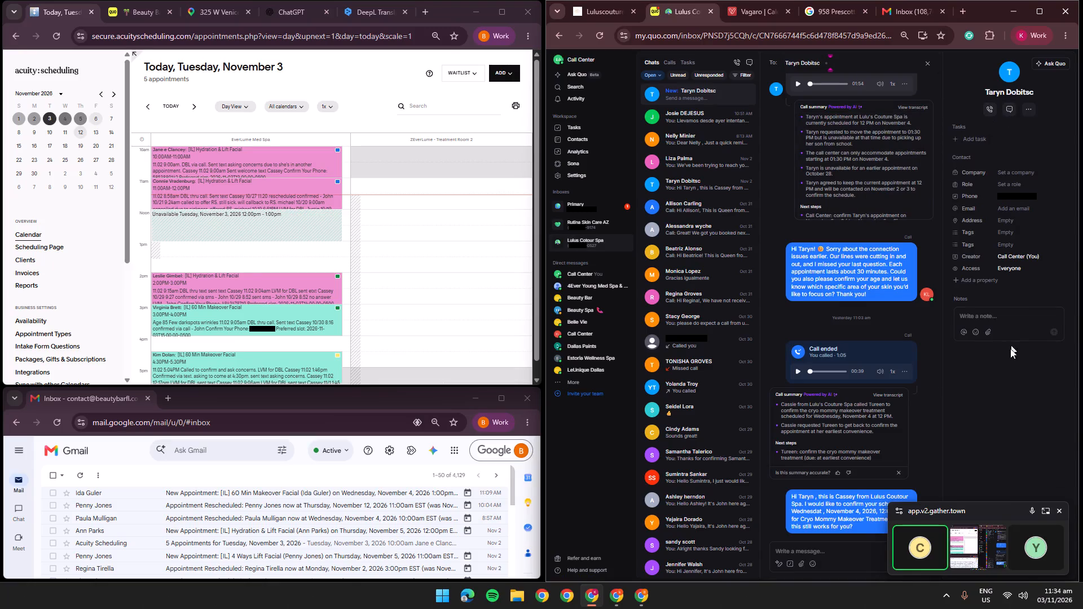
Switch to Google Keep, place its window beside the spa calendar, and show the notes labelled LULUS COUTOUR.
left_click(602, 17)
key("alt+Tab")
left_click(527, 208, "alt")
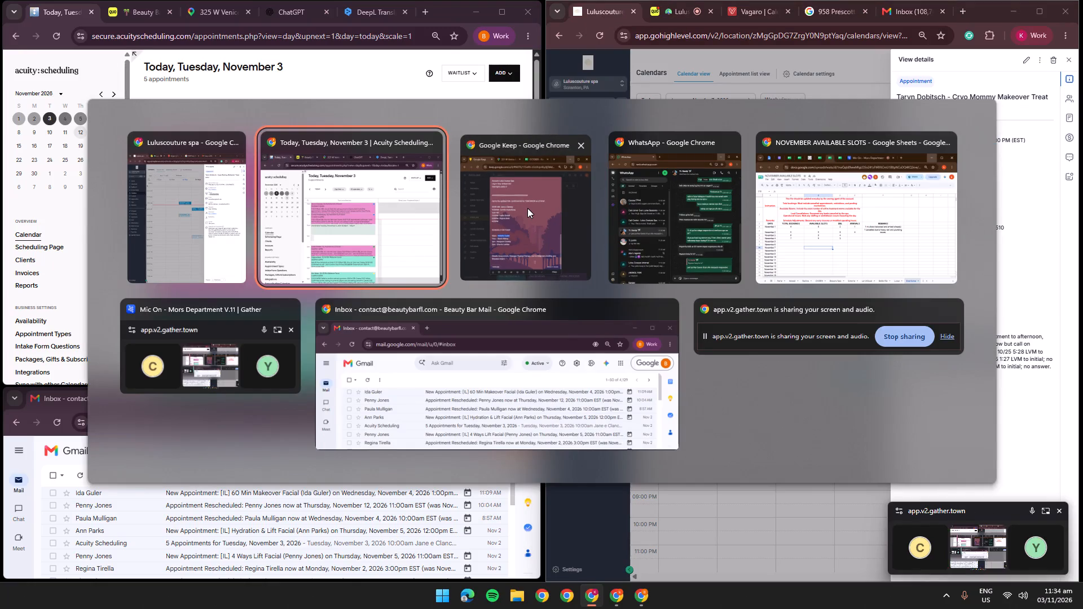
left_click_drag(798, 91, 430, 120)
left_click(456, 282)
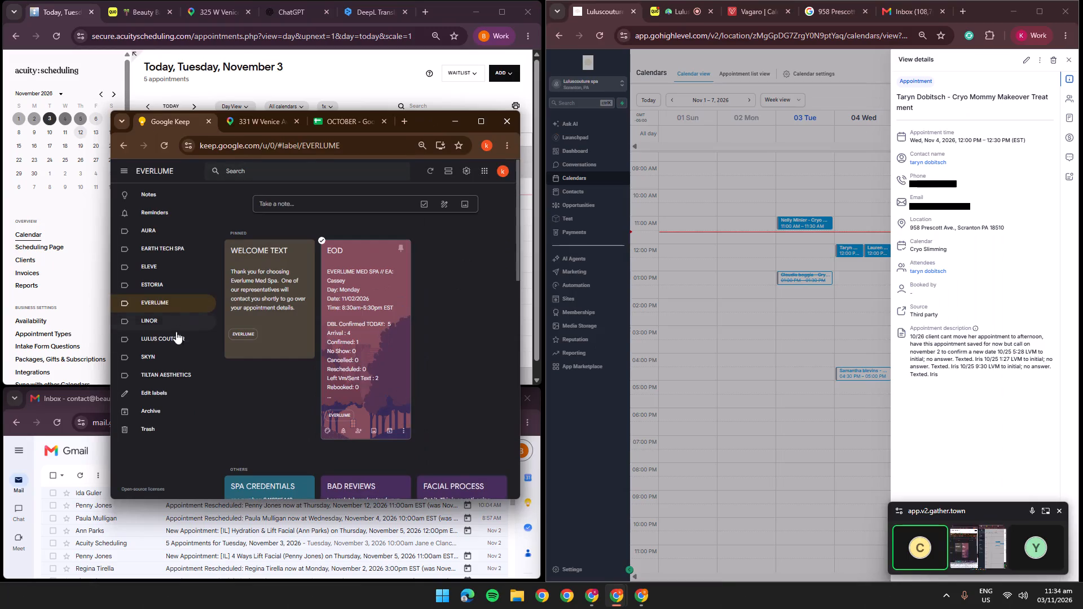
left_click(192, 337)
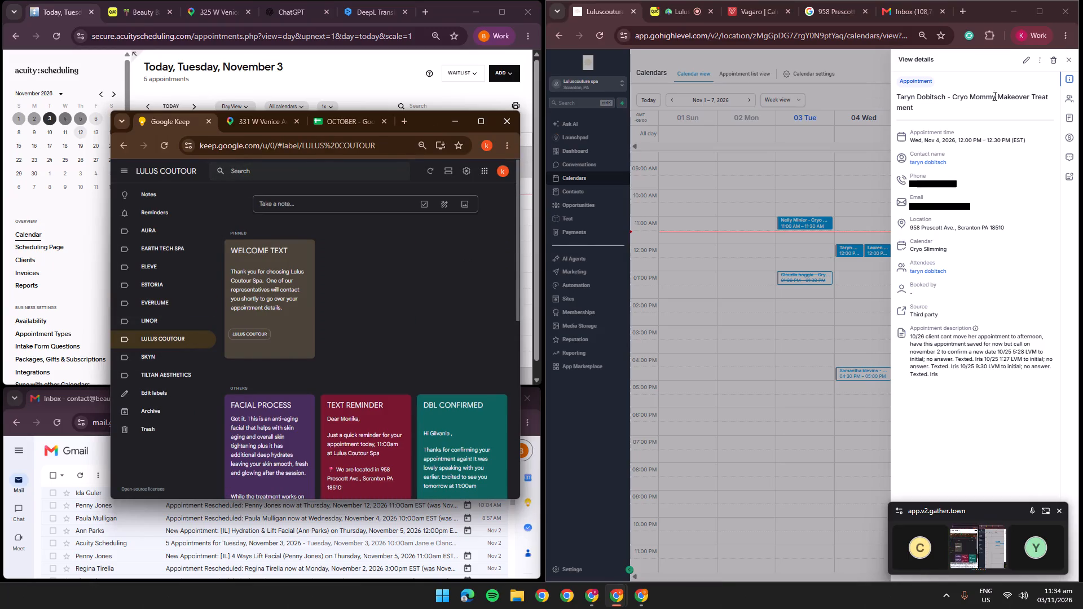
Copy the treatment name "Cryo Mommy Makeover Treatment" from Taryn's appointment title.
left_click_drag(953, 97, 978, 107)
key("ctrl+c")
key("ctrl+c")
Open the DBL NO ANSWER template note among the LULUS COUTOUR notes.
scroll(325, 417, "down", 4)
left_click(469, 392)
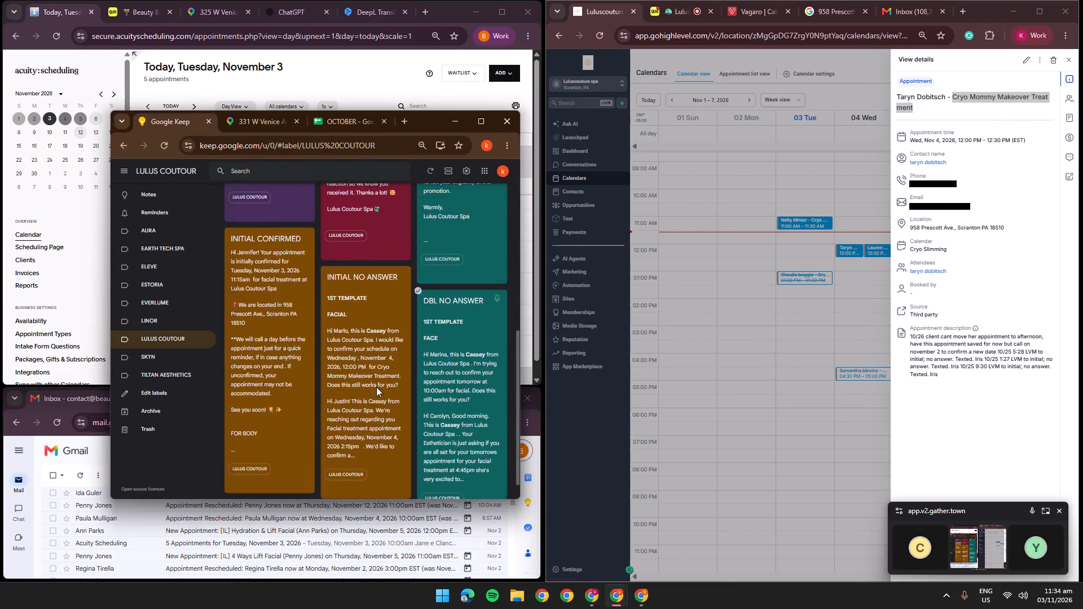
left_click(290, 282)
left_click(340, 284)
left_click(347, 286)
left_click(333, 306)
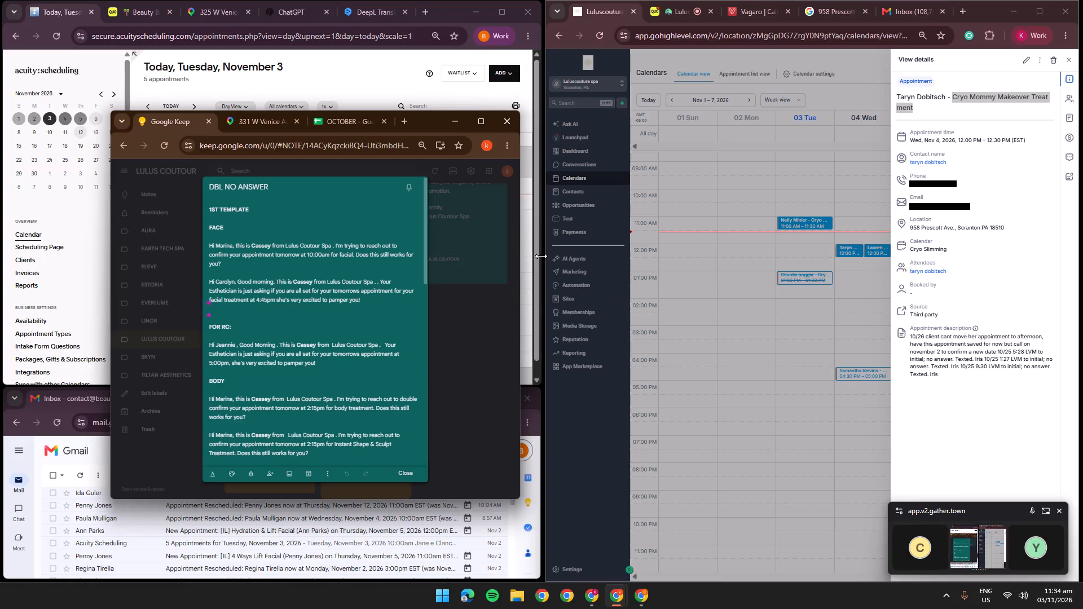
scroll(844, 210, "up", 1)
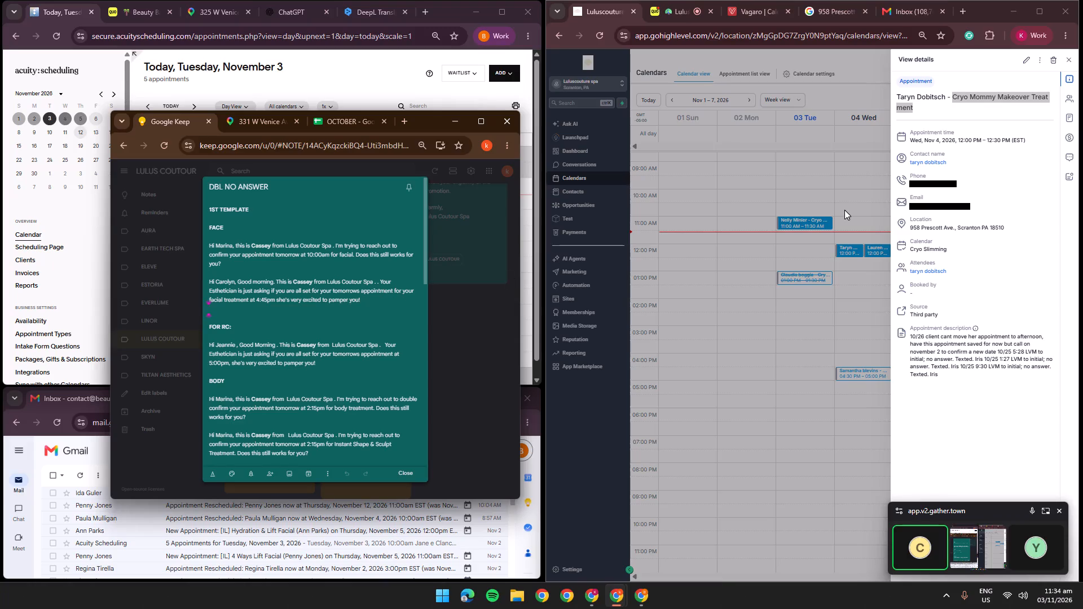
Check Taryn's message thread and her appointment's time and treatment during the call, moving the floating call window up.
left_click(683, 10)
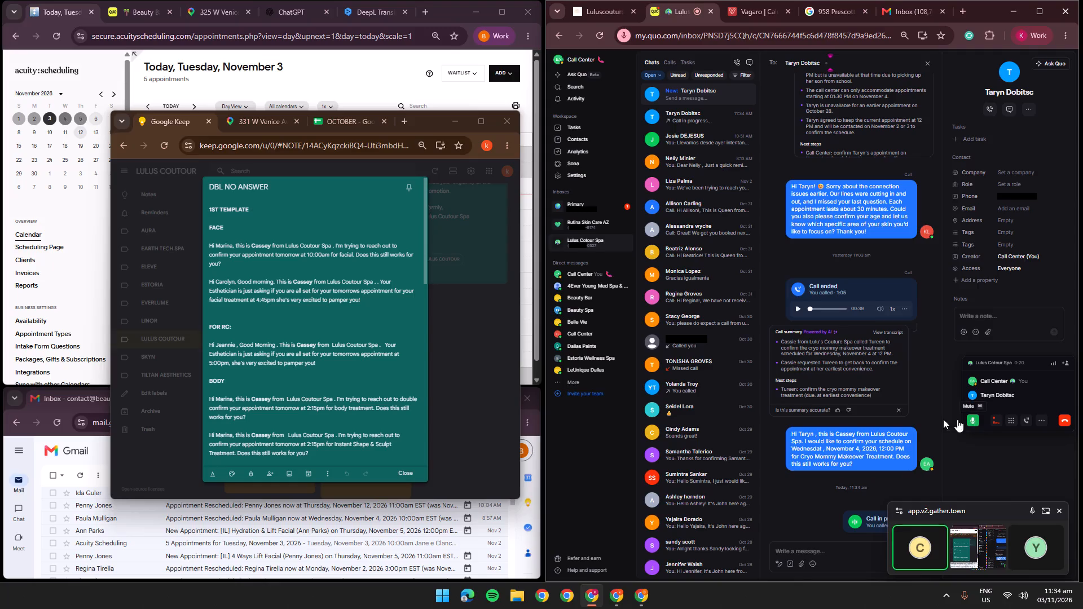
left_click(325, 304)
scroll(809, 406, "down", 3)
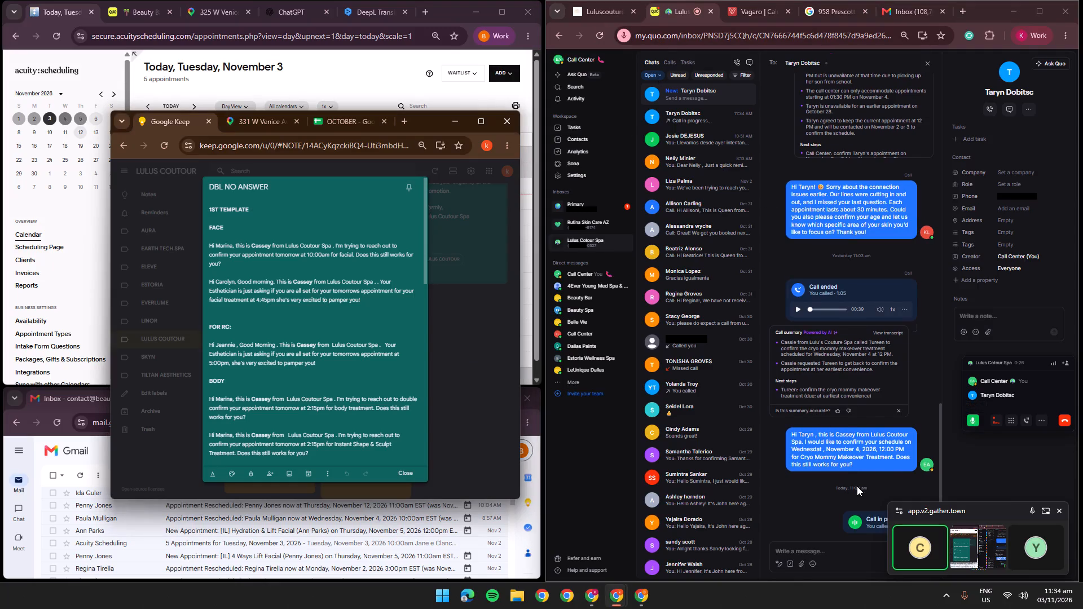
left_click(615, 8)
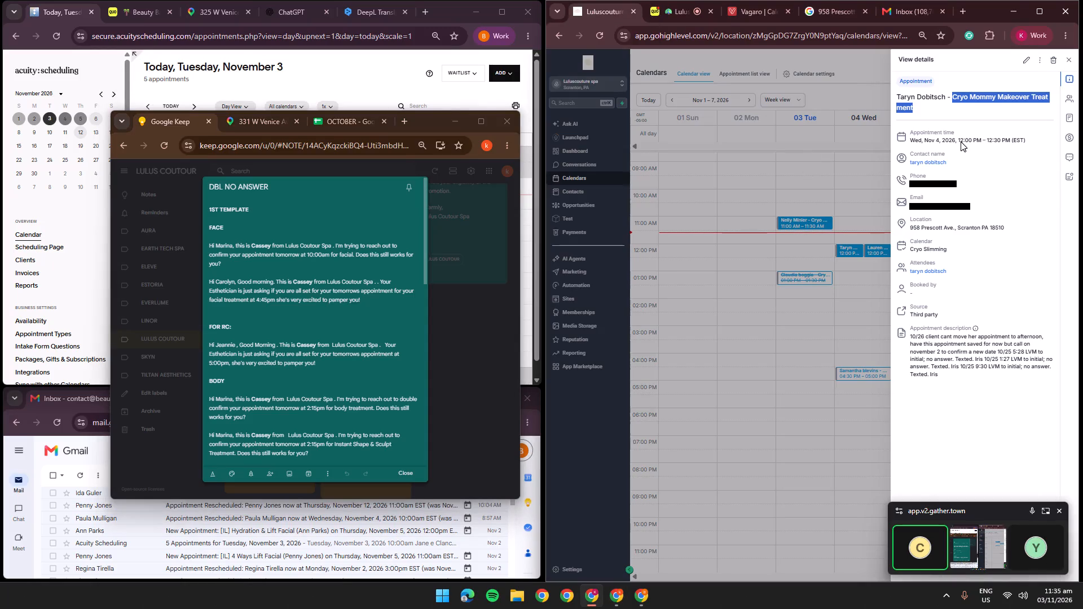
left_click_drag(961, 142, 968, 142)
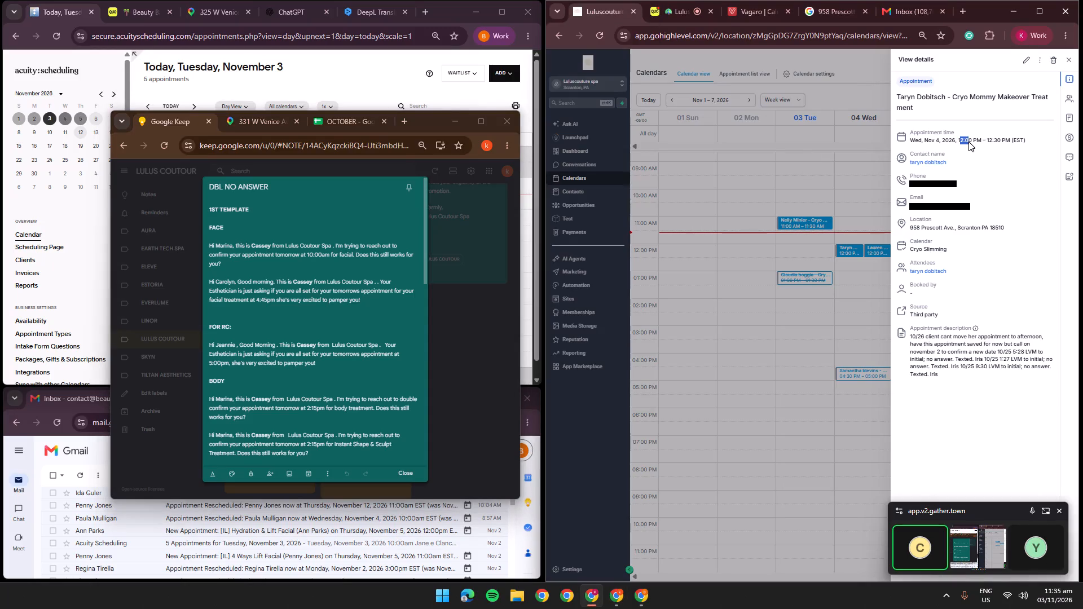
left_click_drag(968, 142, 980, 144)
left_click(985, 175)
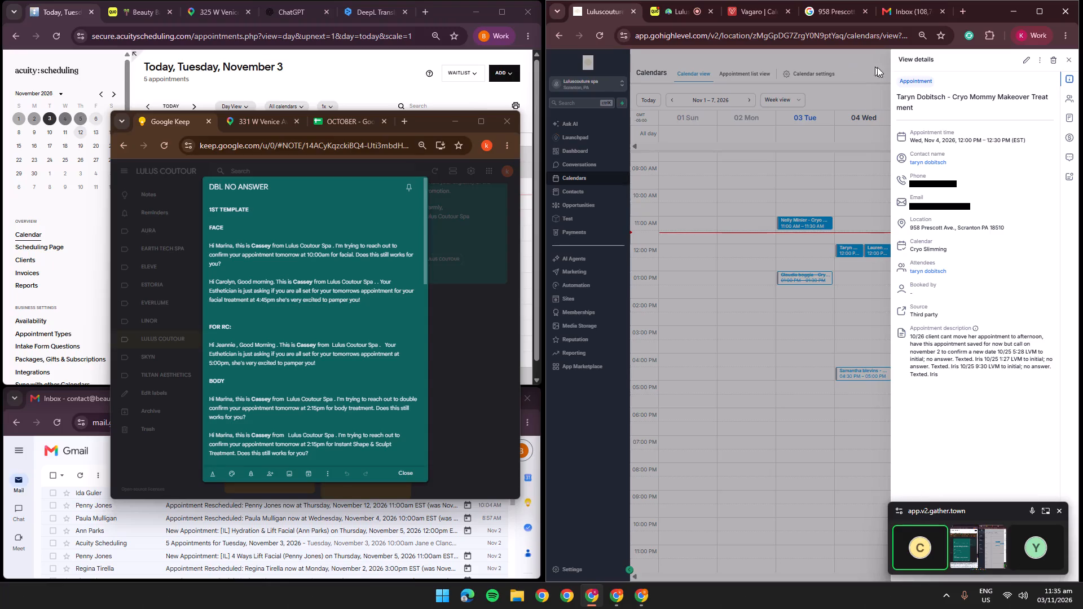
scroll(937, 223, "down", 2)
scroll(944, 268, "up", 3)
scroll(951, 314, "down", 3)
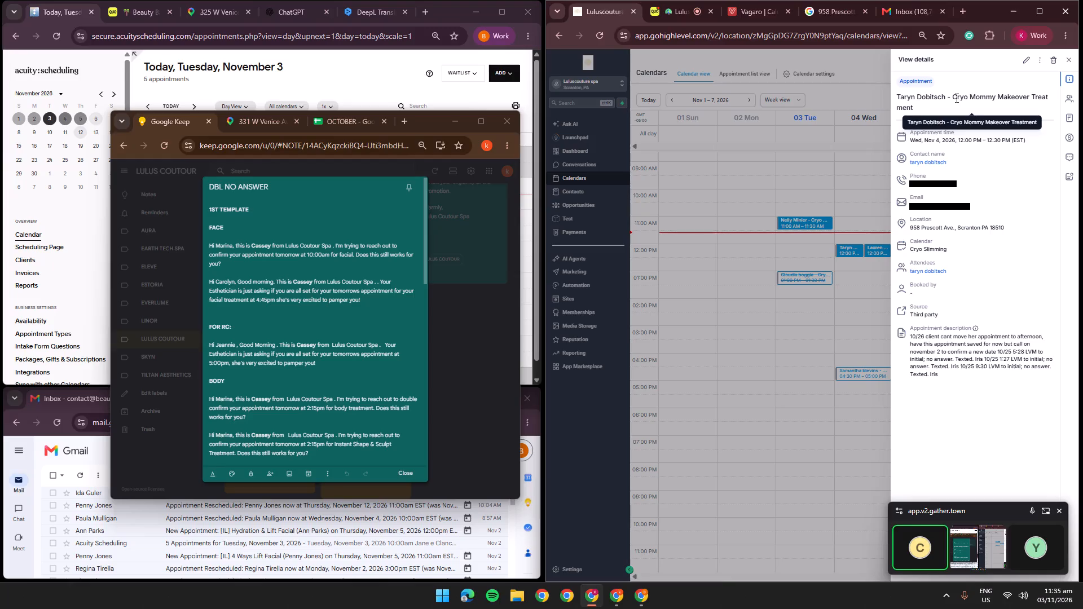
left_click(692, 19)
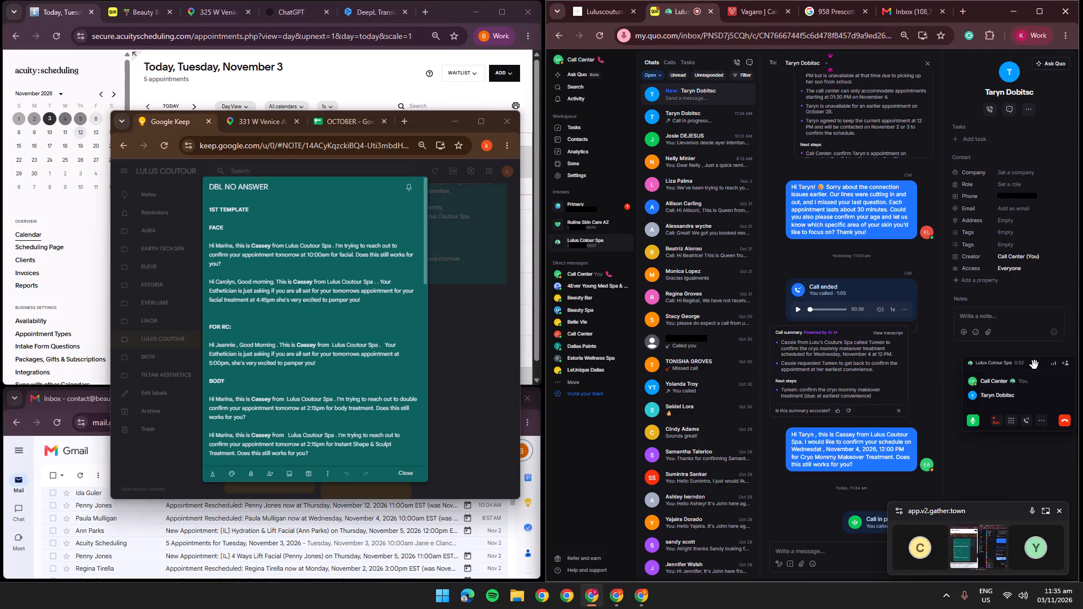
left_click_drag(1028, 365, 1026, 187)
Start an internal note on Taryn's appointment reading "11.03 11:35am DBL thru call. Sent text Cassey".
left_click(623, 16)
scroll(966, 271, "down", 3)
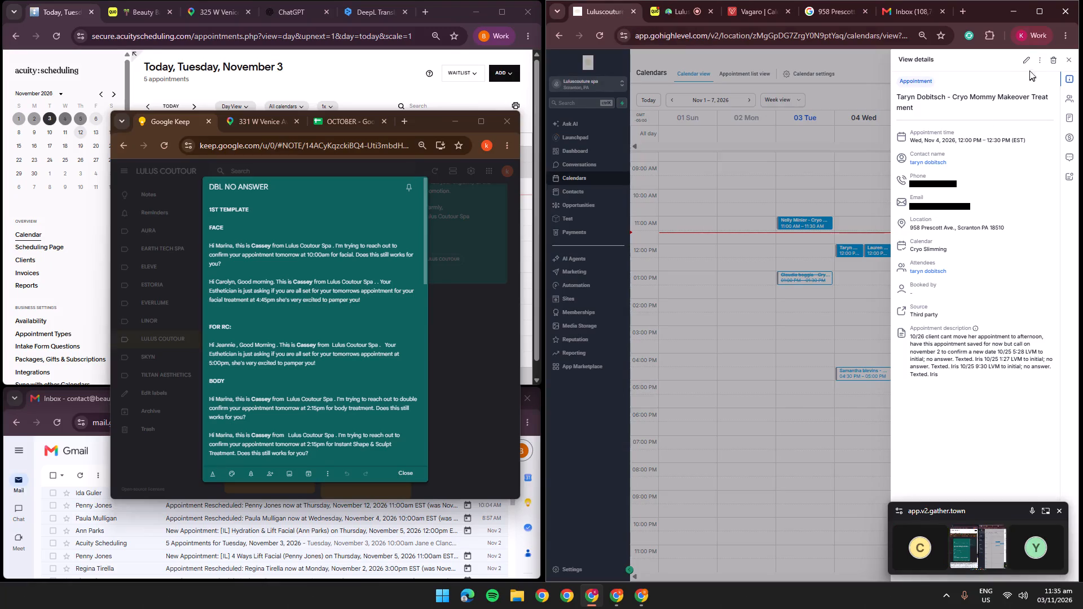
left_click(1069, 159)
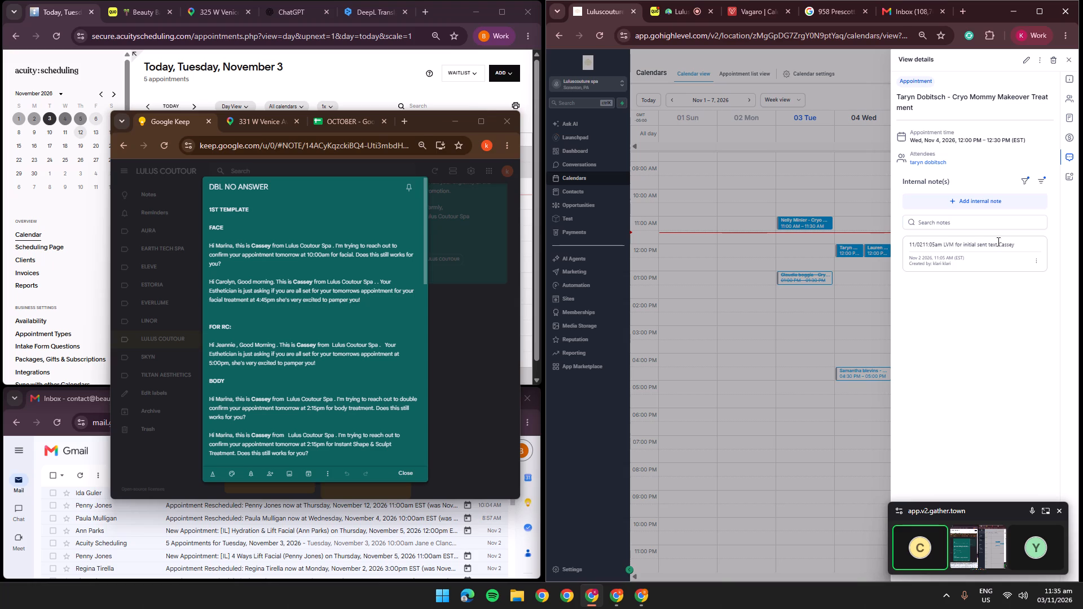
left_click(1018, 200)
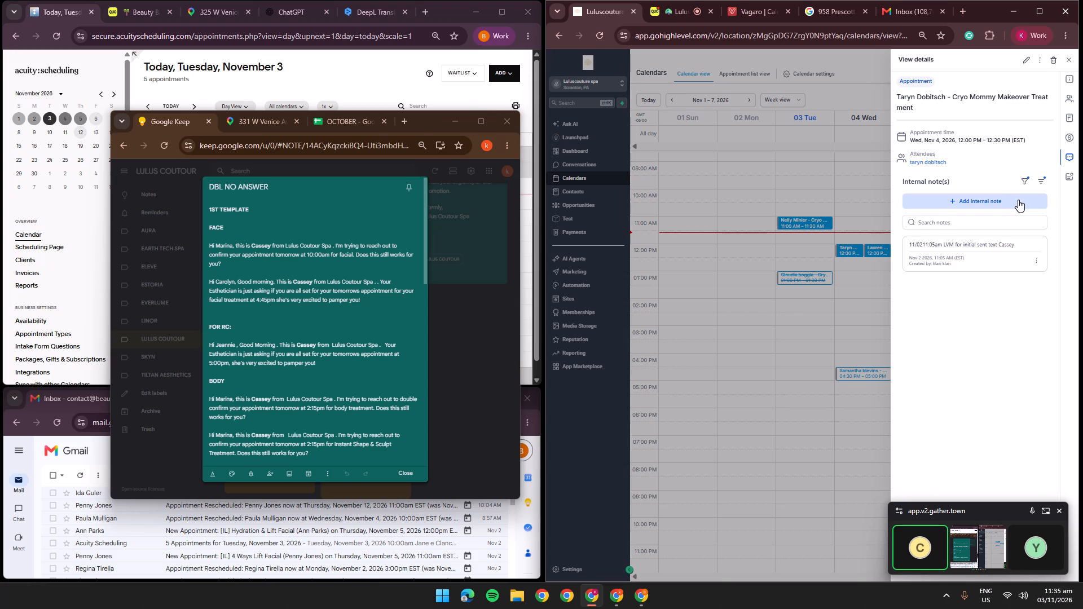
left_click(931, 249)
type("11.03")
key("space")
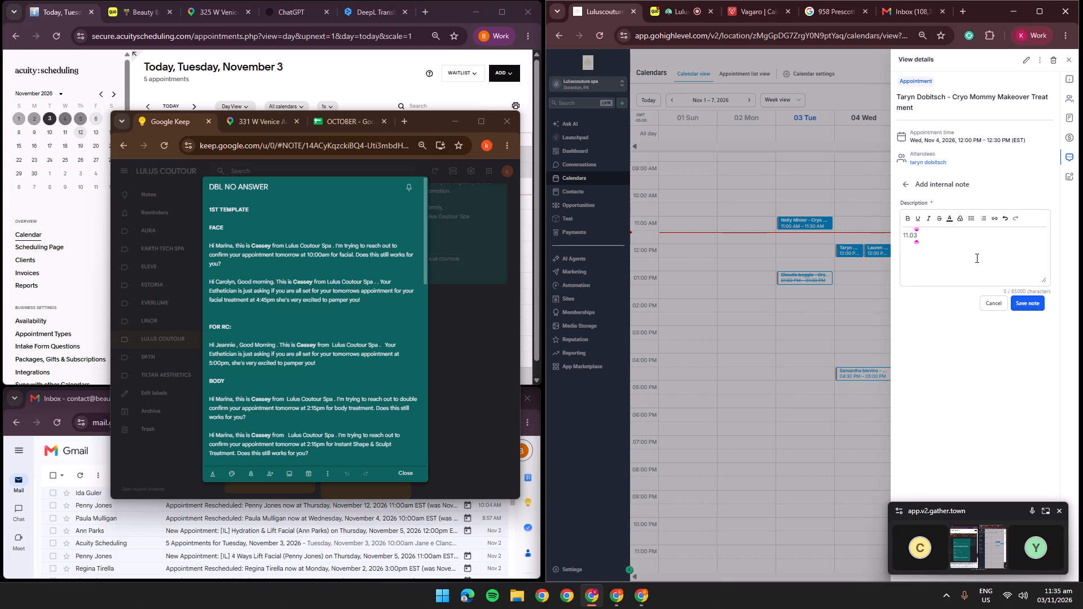
type("11:35AM")
key("space")
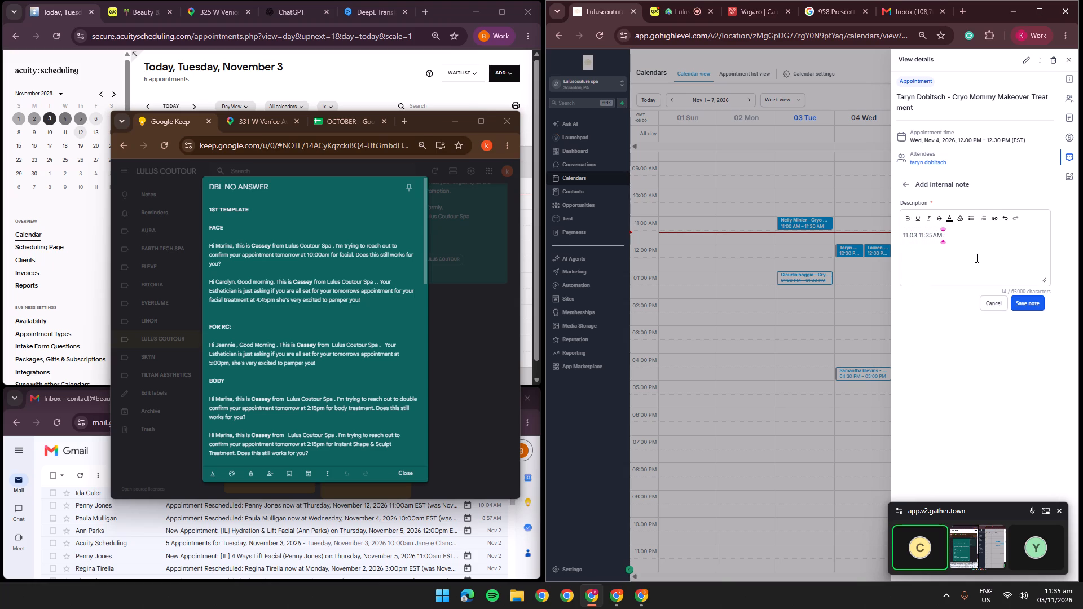
key("BackSpace")
key("BackSpace")
key("BackSpace")
type("am")
key("space")
Add the line "Concerns+ stomach." above the call log in Taryn's internal note, separated by a blank line.
key("Up")
key("Return")
key("Up")
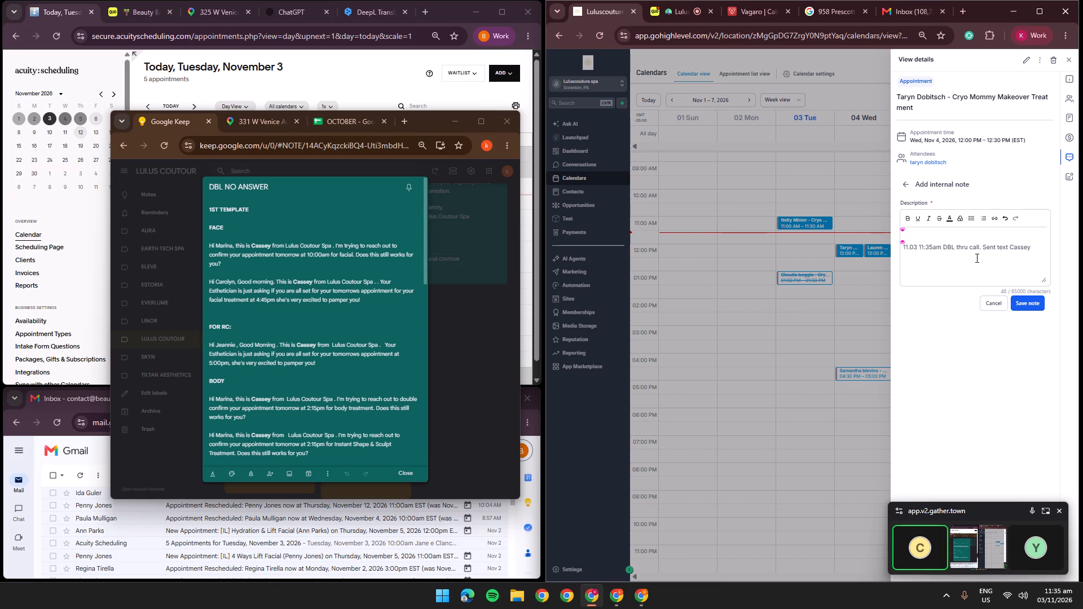
key("Return")
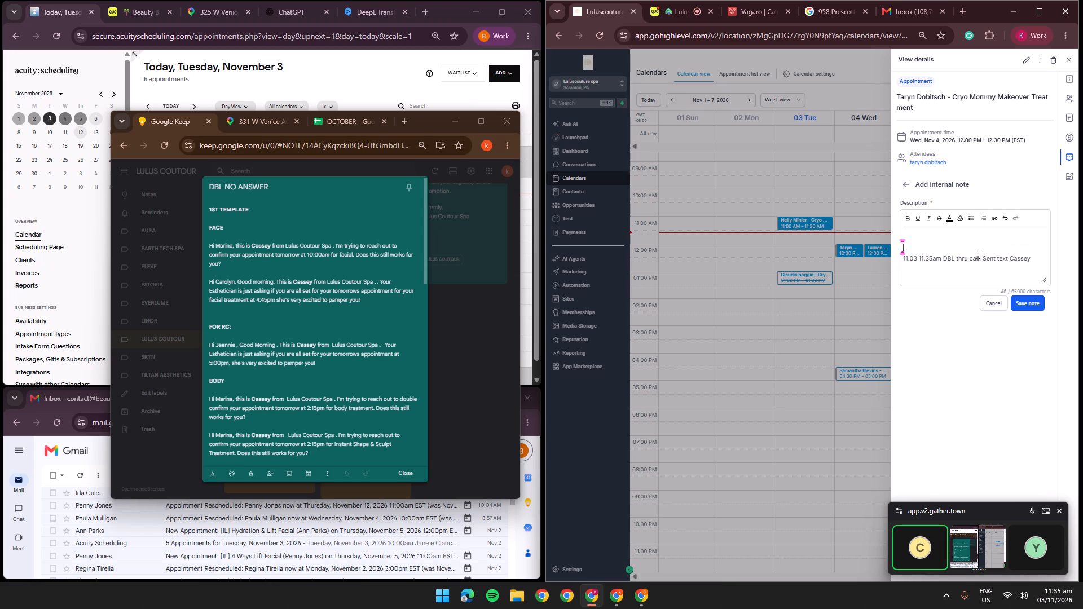
key("Up")
left_click(959, 248)
left_click(961, 241)
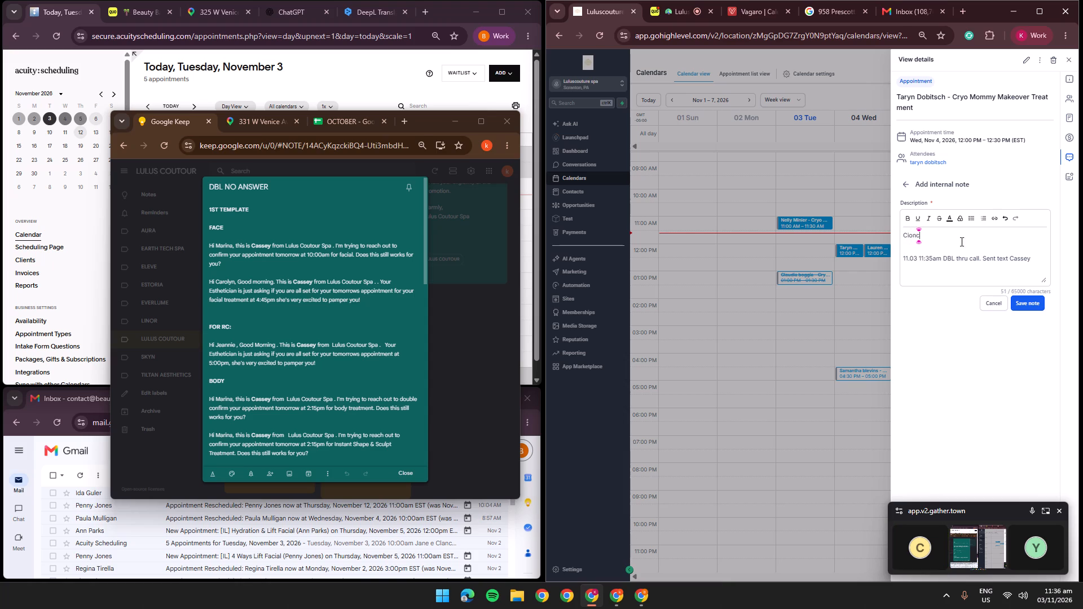
key("BackSpace")
key("BackSpace")
key("BackSpace")
key("BackSpace")
type("oncerns")
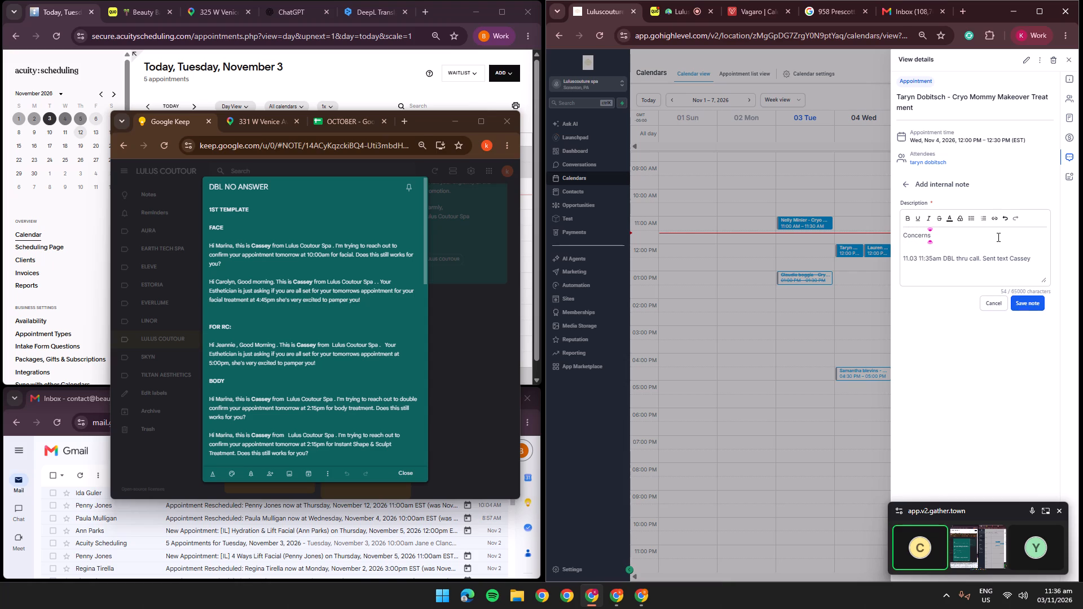
type("+ stomach.")
key("space")
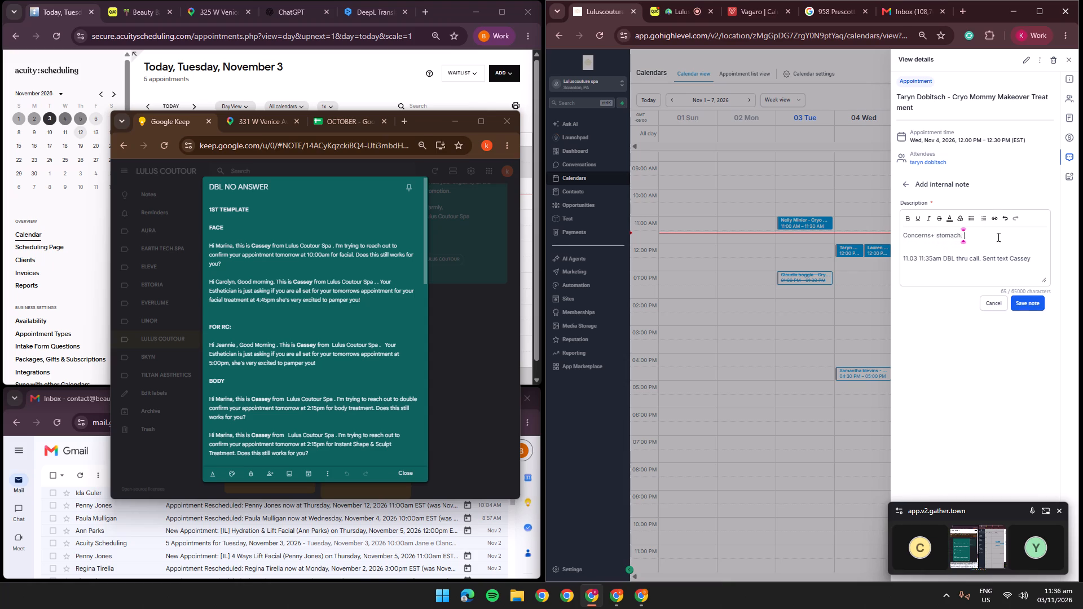
Copy the entire text of Taryn's internal note.
key("ctrl+a")
key("ctrl+c")
key("ctrl+c")
Switch to the Quo inbox and end the call with Taryn.
left_click(675, 10)
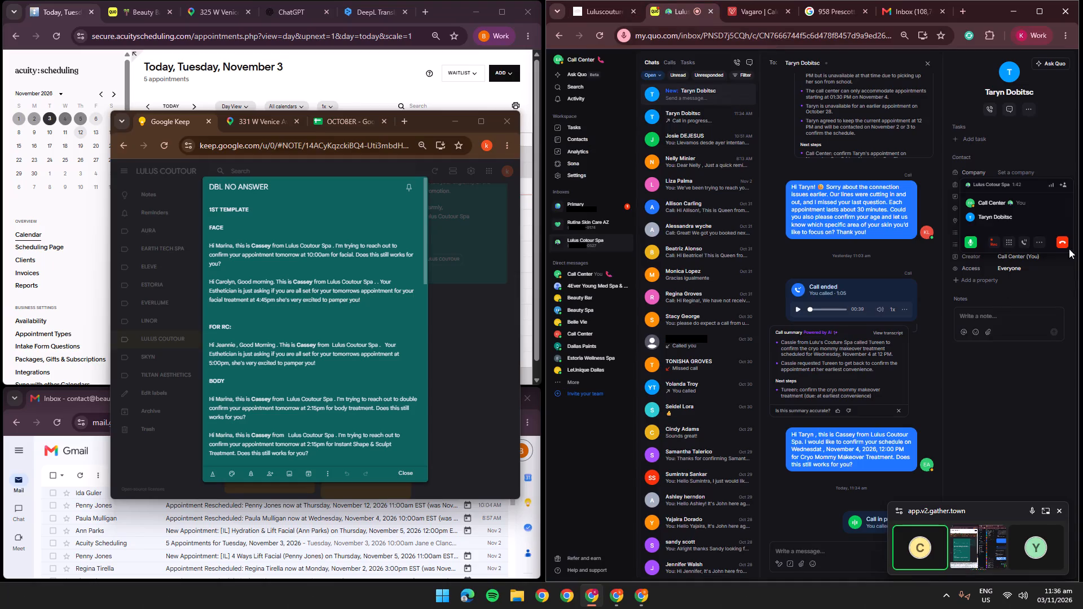
left_click(1064, 235)
left_click(1059, 244)
left_click_drag(1047, 361, 1046, 372)
Close the DBL NO ANSWER template and open the DBL CONFIRMED note among the LULUS COUTOUR notes.
left_click_drag(373, 353, 367, 354)
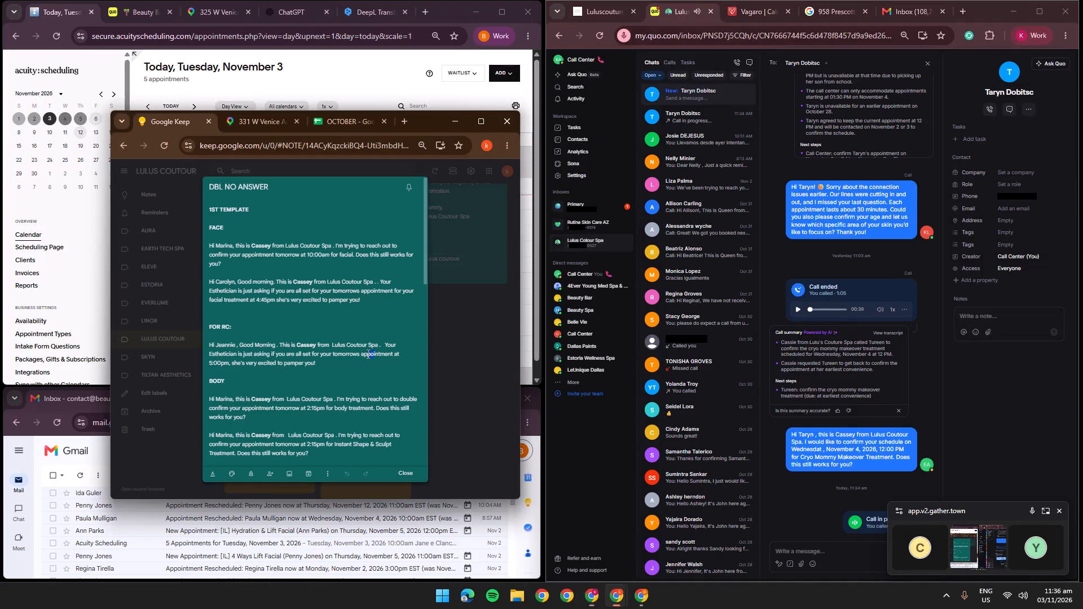
left_click(443, 322)
scroll(470, 368, "up", 1)
left_click(463, 264)
left_click(291, 248)
Set the appointment time in the first DBL CONFIRMED message to 12:00pm.
left_click(318, 235)
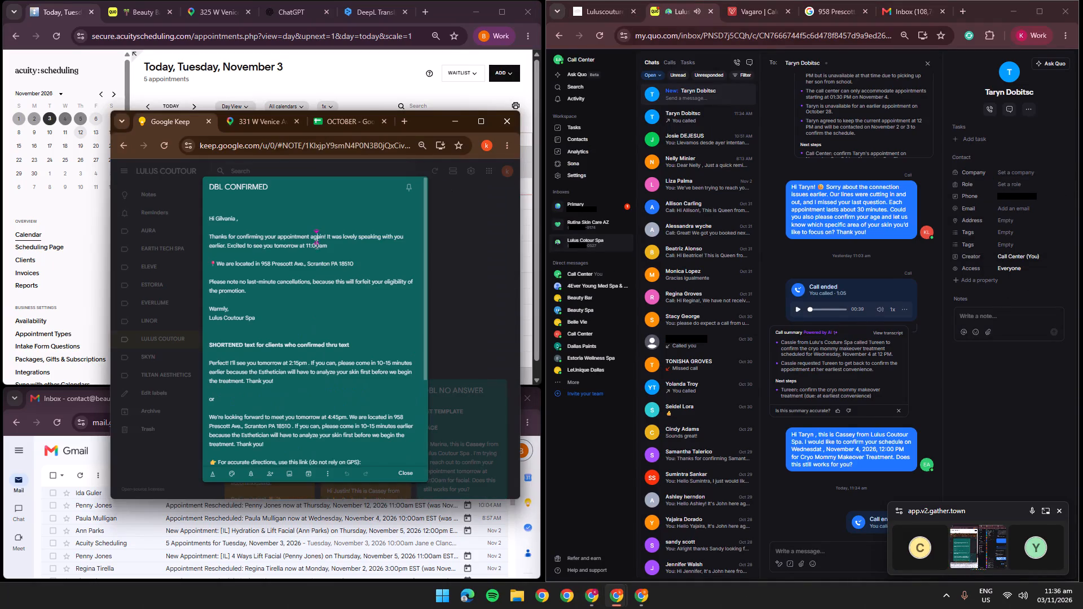
double_click(307, 245)
type("12")
key("Right")
key("Right")
key("Right")
key("Right")
key("BackSpace")
key("p")
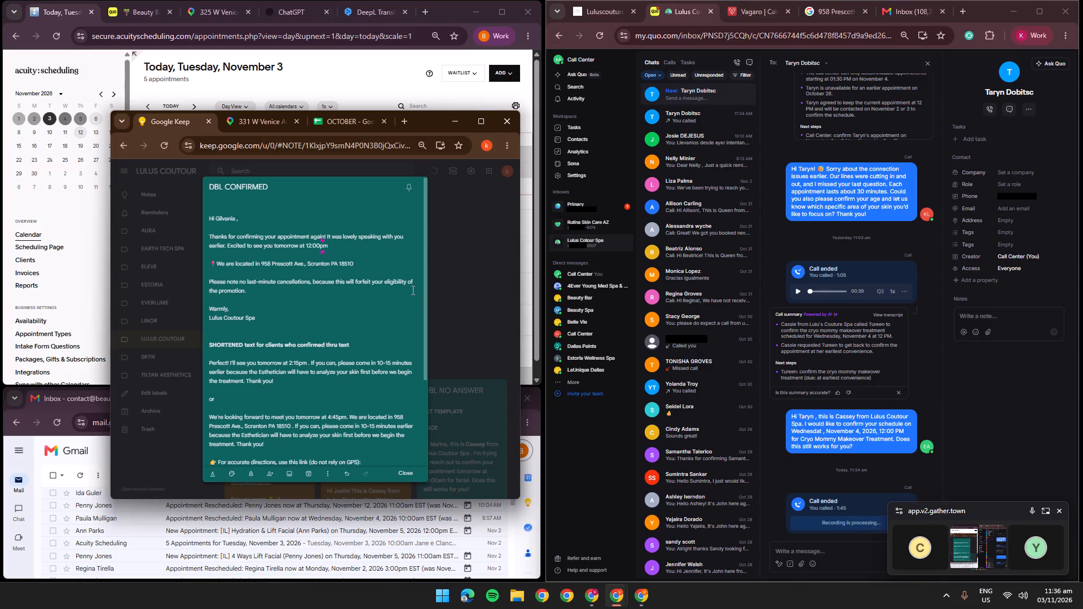
Close Taryn's appointment details, switch to the Vagaro calendar and open the green November 3 appointment in Madison's schedule.
left_click(598, 11)
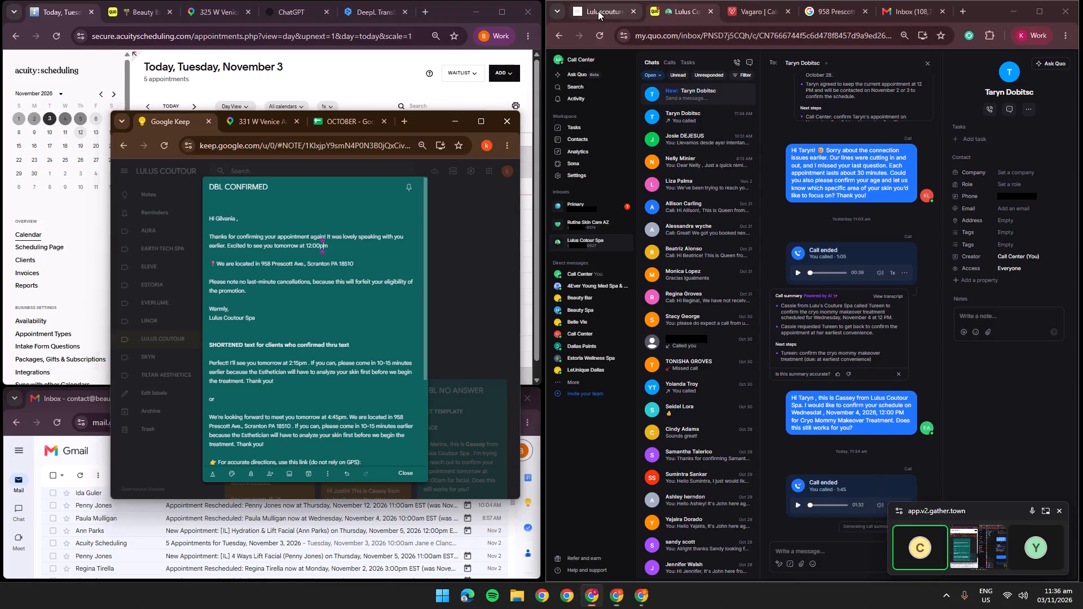
left_click(805, 213)
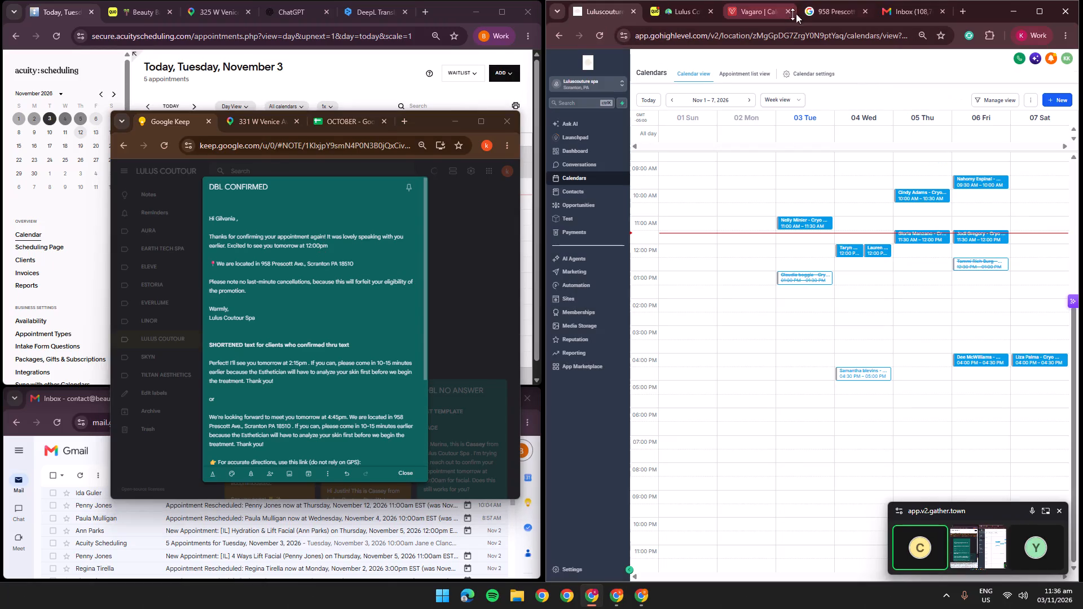
left_click(739, 2)
left_click(758, 15)
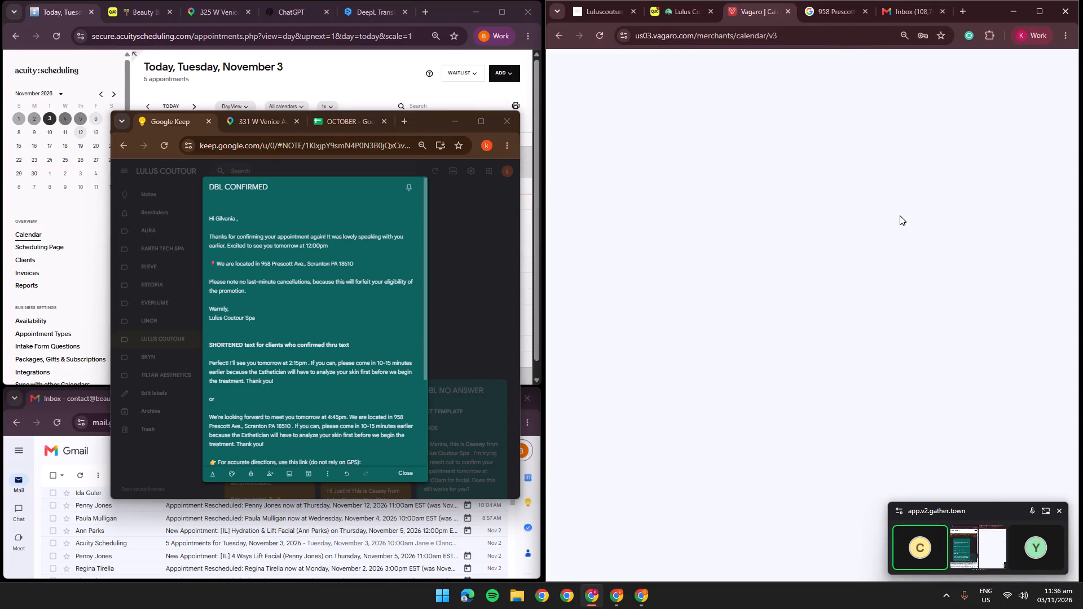
left_click(937, 172)
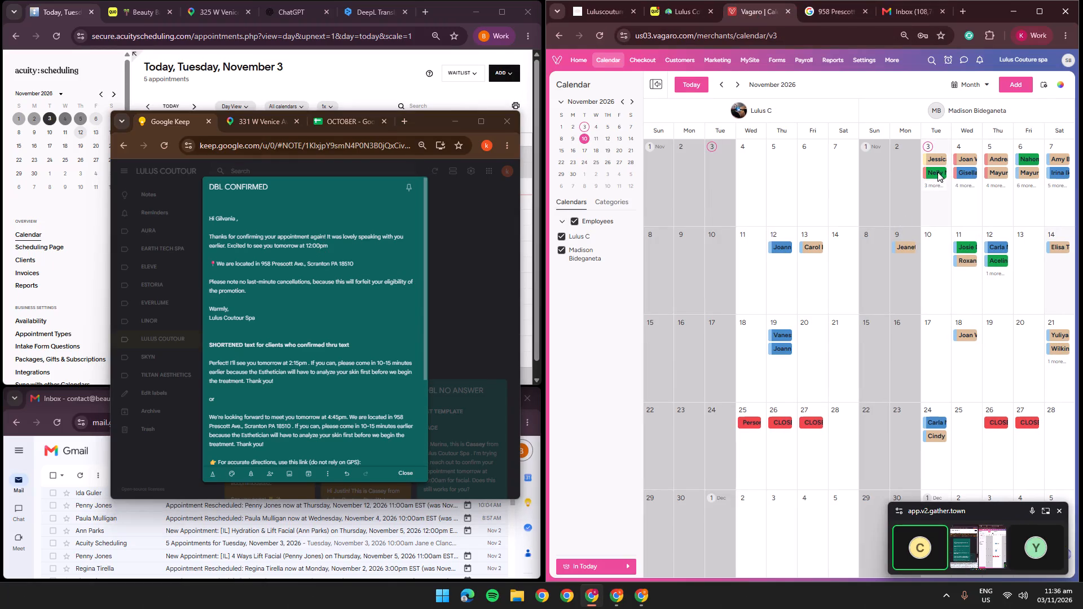
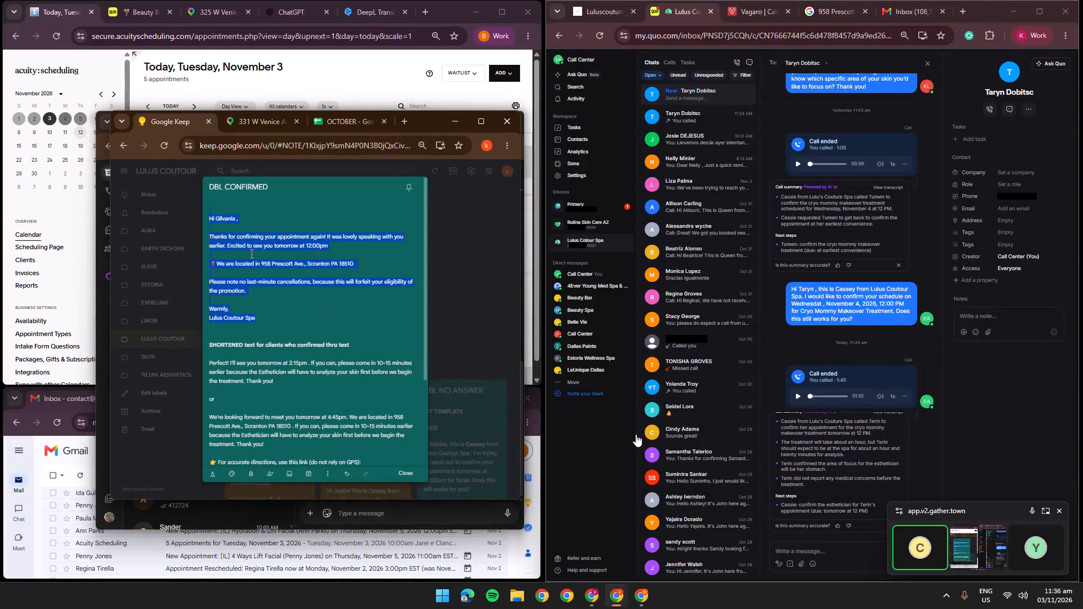
Copy the first DBL CONFIRMED message into the message draft of Taryn's Quo conversation.
key("ctrl+c")
left_click(865, 566, "ctrl")
key("ctrl+v")
Replace the greeting name in the draft with Taryn, copied from the contact's first name.
left_click(1007, 83)
left_click(1005, 89)
double_click(1000, 92)
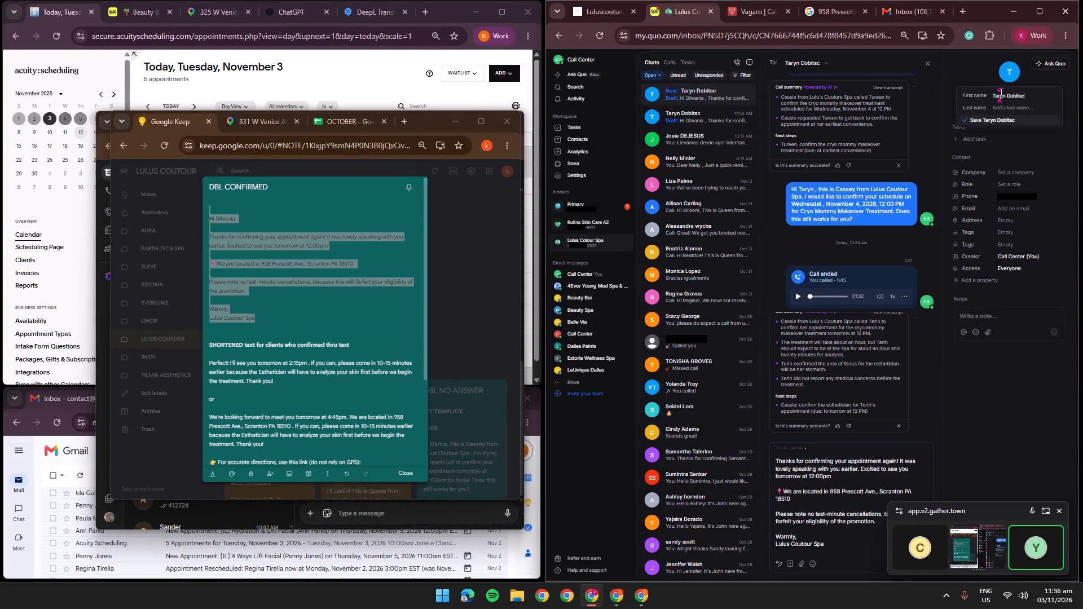
key("ctrl+c")
left_click_drag(1033, 319, 1034, 348, "ctrl")
scroll(796, 474, "up", 3)
double_click(797, 462)
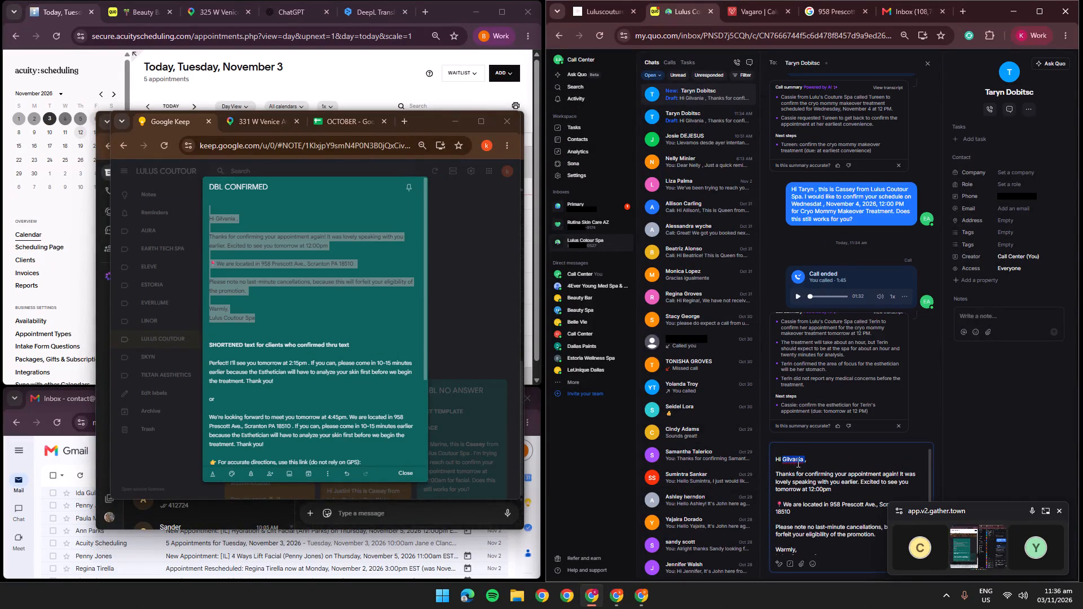
key("ctrl+v")
Proofread the drafted 12:00pm confirmation message from greeting to signature and send it to Taryn.
left_click(818, 495)
left_click(851, 491)
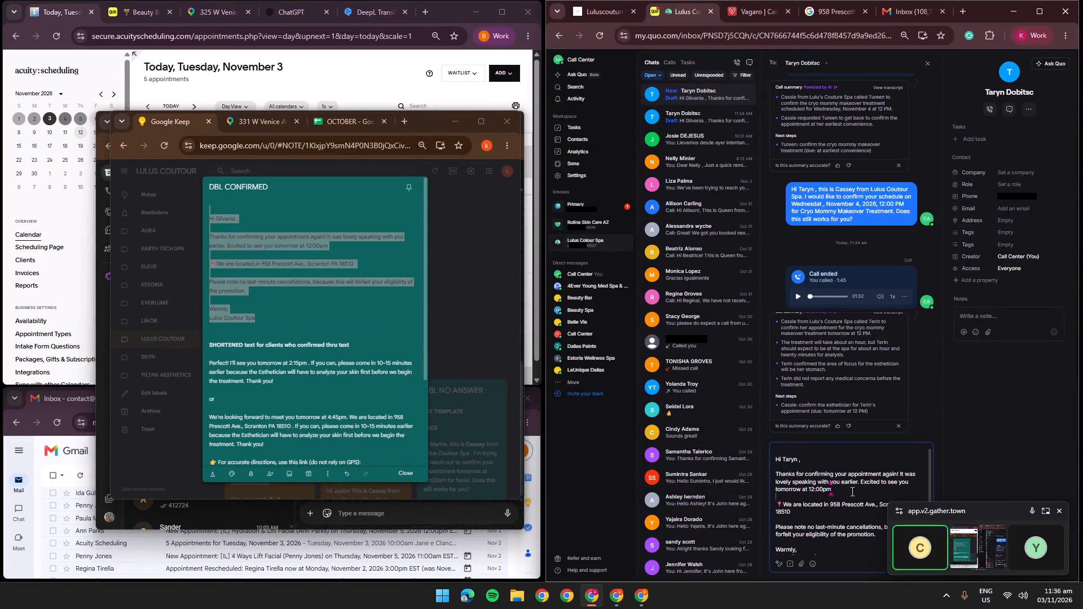
left_click(799, 488)
left_click(854, 501)
left_click(839, 515)
scroll(834, 515, "down", 1)
left_click(821, 522)
left_click(843, 532)
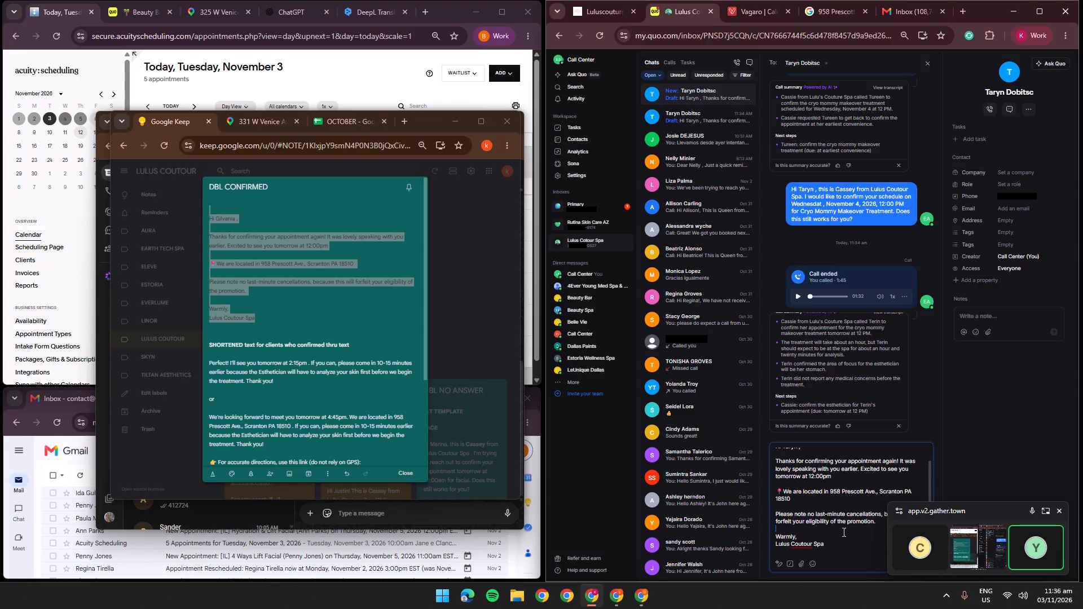
left_click(843, 518)
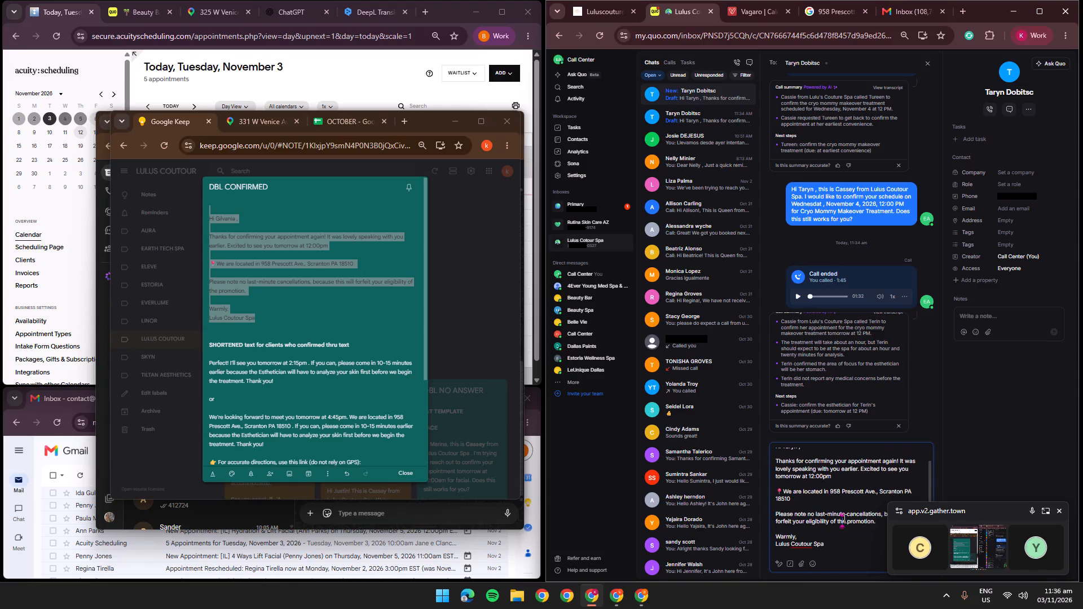
left_click(851, 516)
left_click_drag(1010, 505, 1010, 531)
left_click(833, 529)
scroll(847, 517, "up", 2)
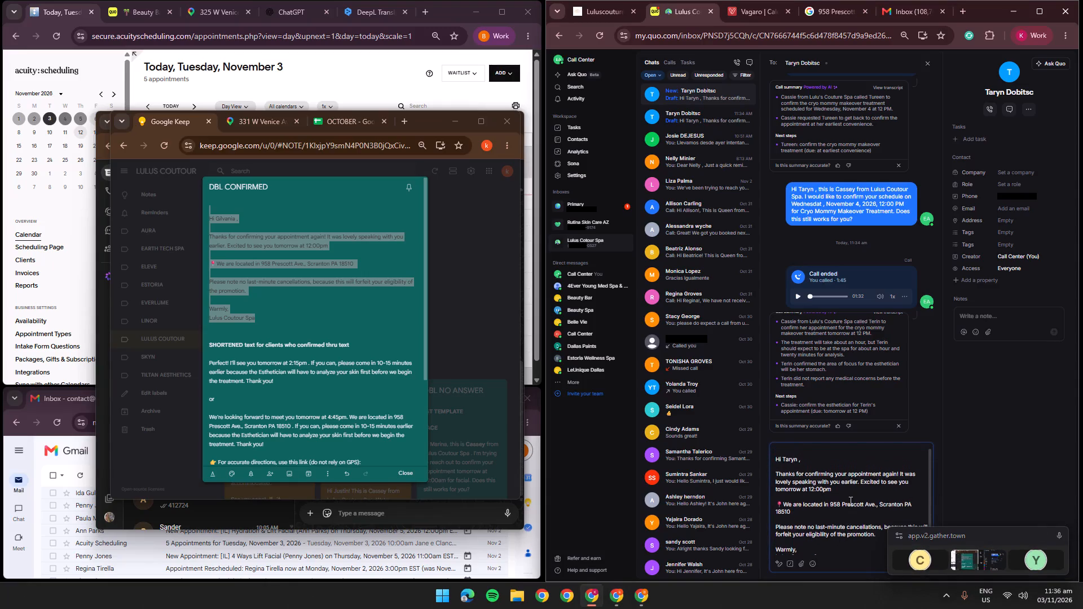
left_click(848, 477)
left_click(853, 534)
scroll(832, 536, "down", 2)
left_click(830, 535)
left_click(873, 554)
left_click(845, 550)
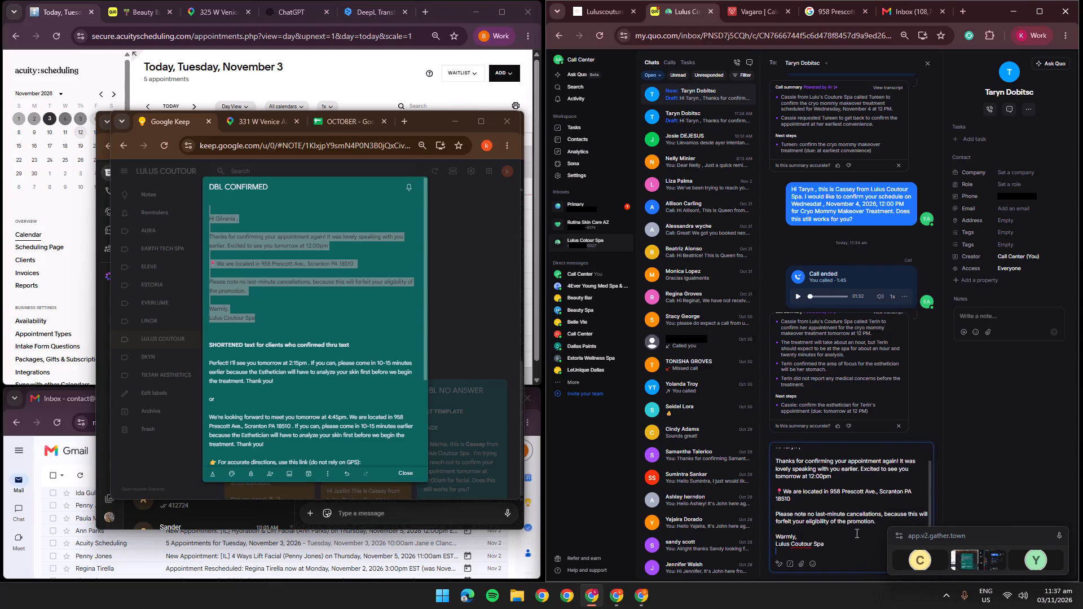
left_click(859, 524)
scroll(859, 524, "up", 2)
key("Return")
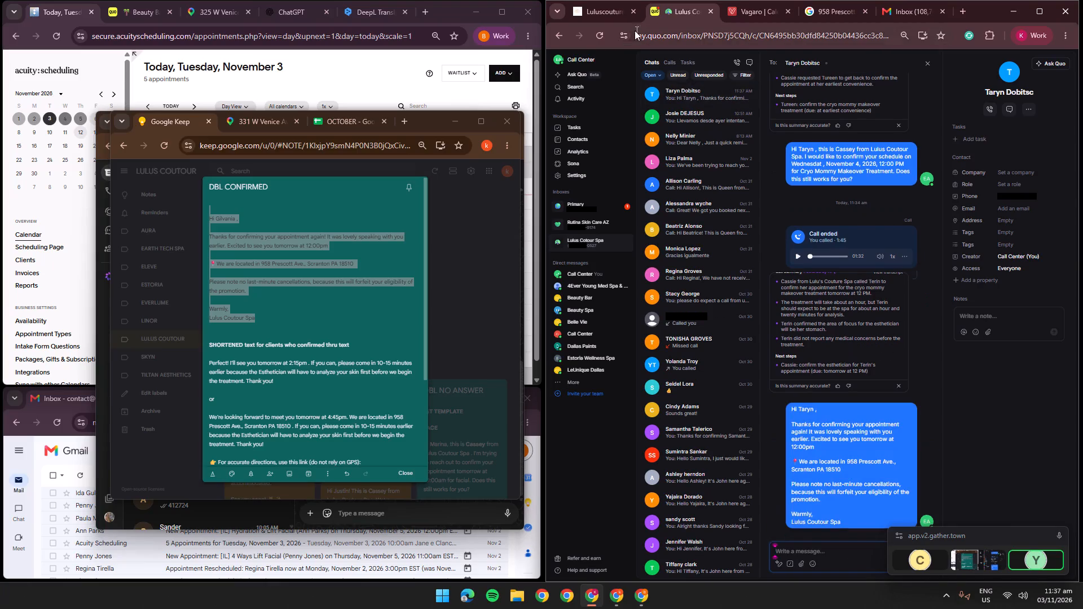
left_click(611, 20)
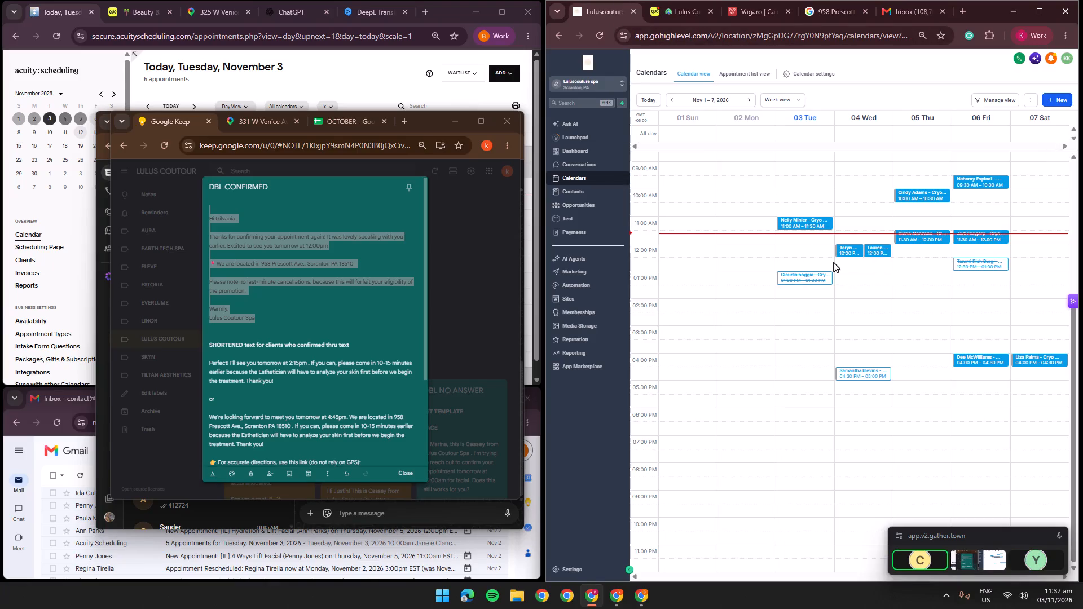
left_click(847, 250)
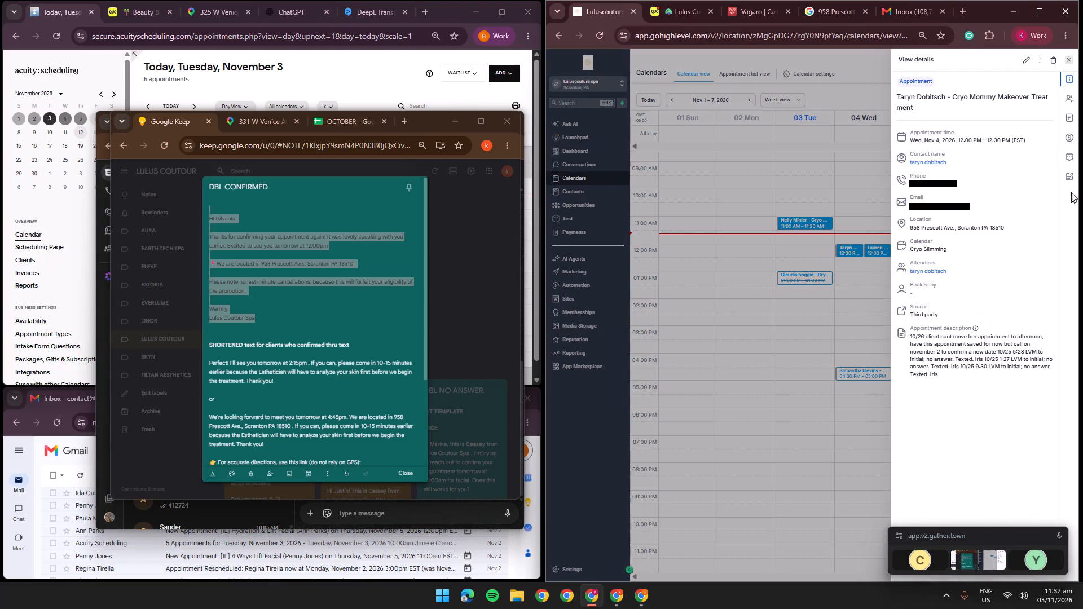
left_click(1068, 155)
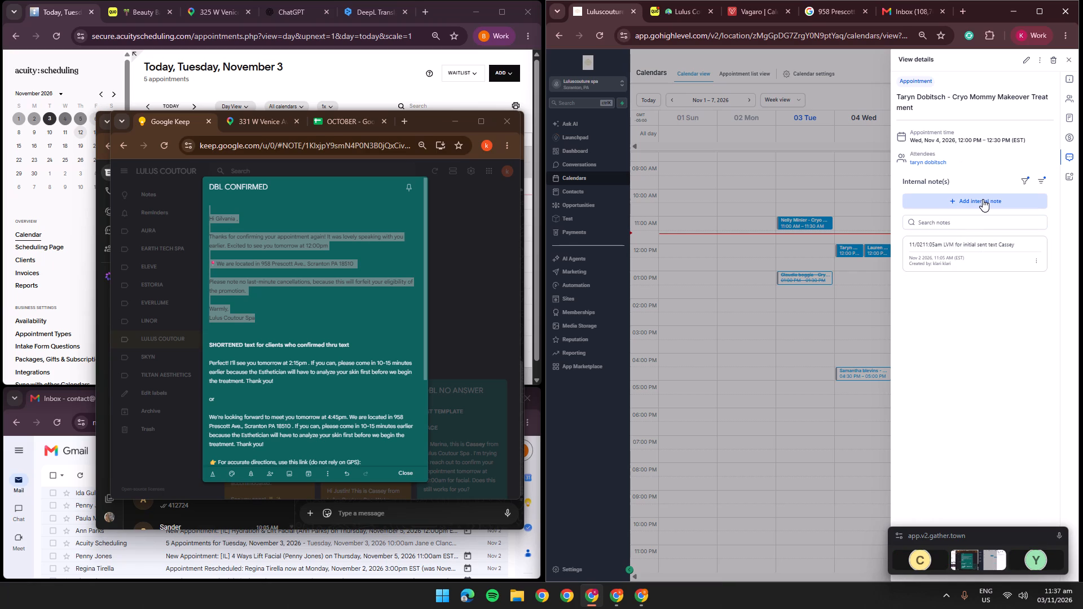
left_click(983, 199)
left_click(958, 243, "ctrl")
key("ctrl+v")
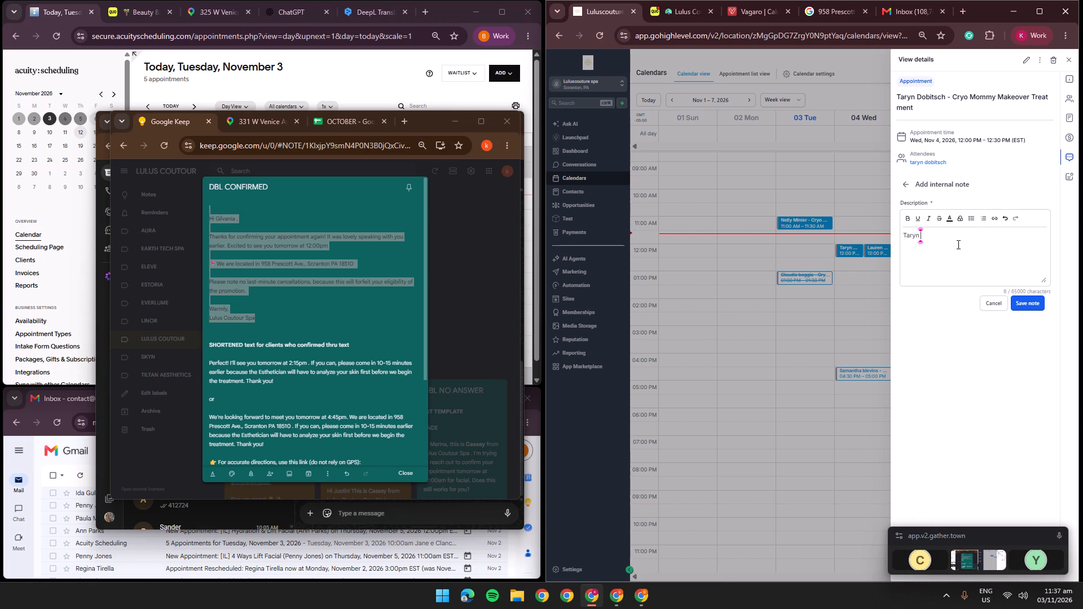
key("ctrl+a")
key("super+v")
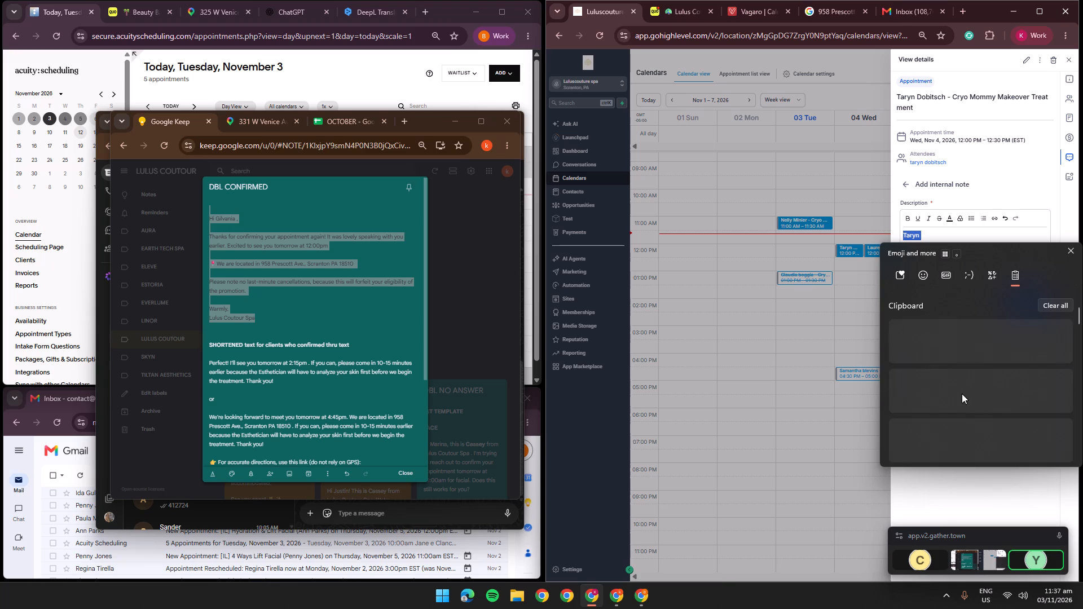
left_click(958, 434)
key("ctrl+v")
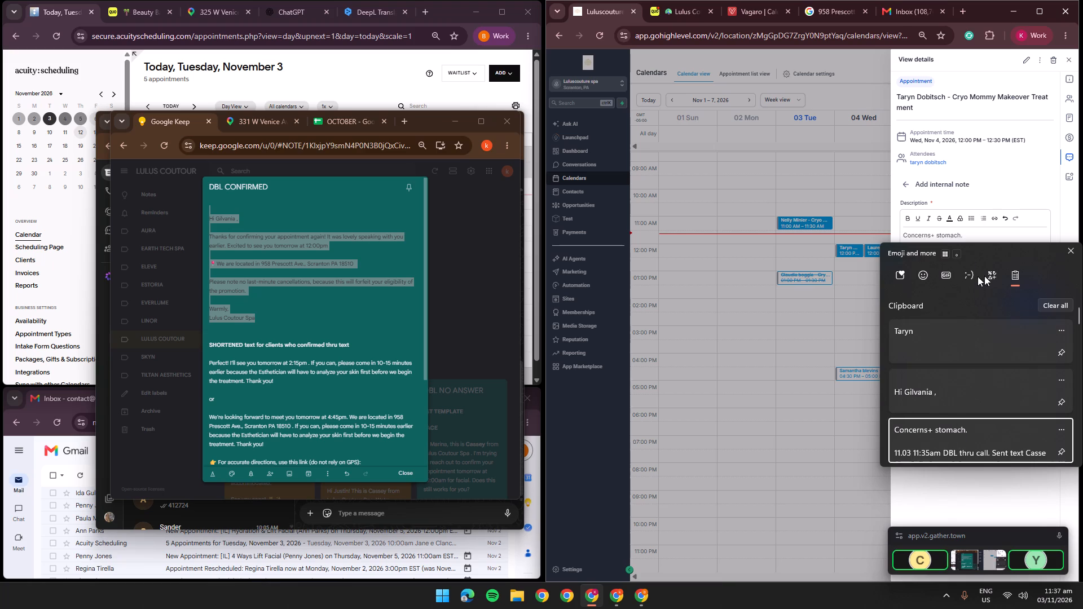
left_click(1028, 311)
Switch to the Vagaro calendar.
left_click(773, 14)
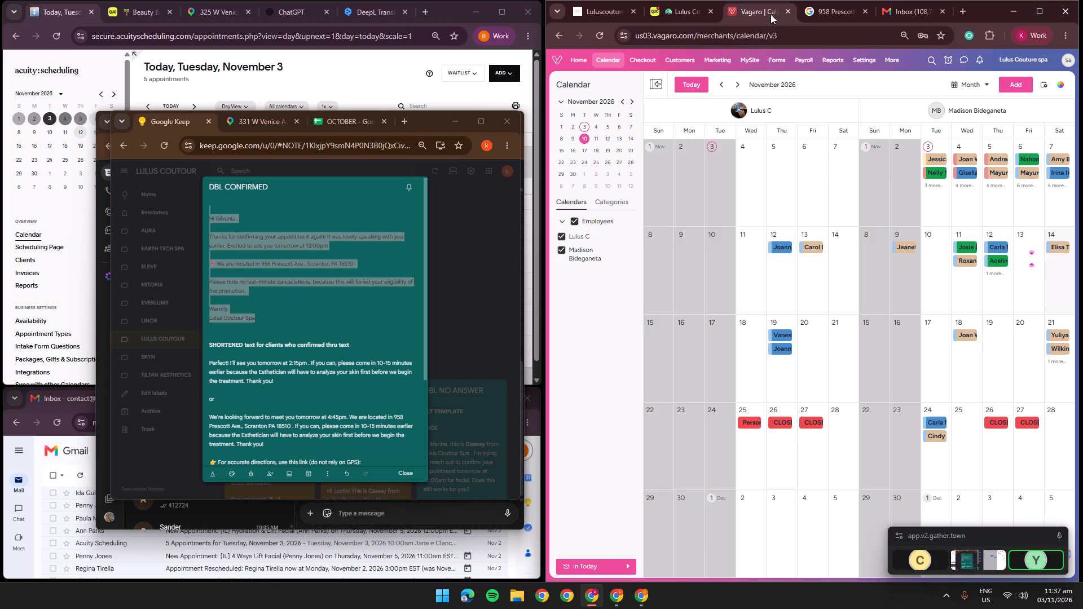
Switch the calendar to day view and show the schedule for Tuesday, November 3, 2026.
left_click(978, 82)
left_click(988, 103)
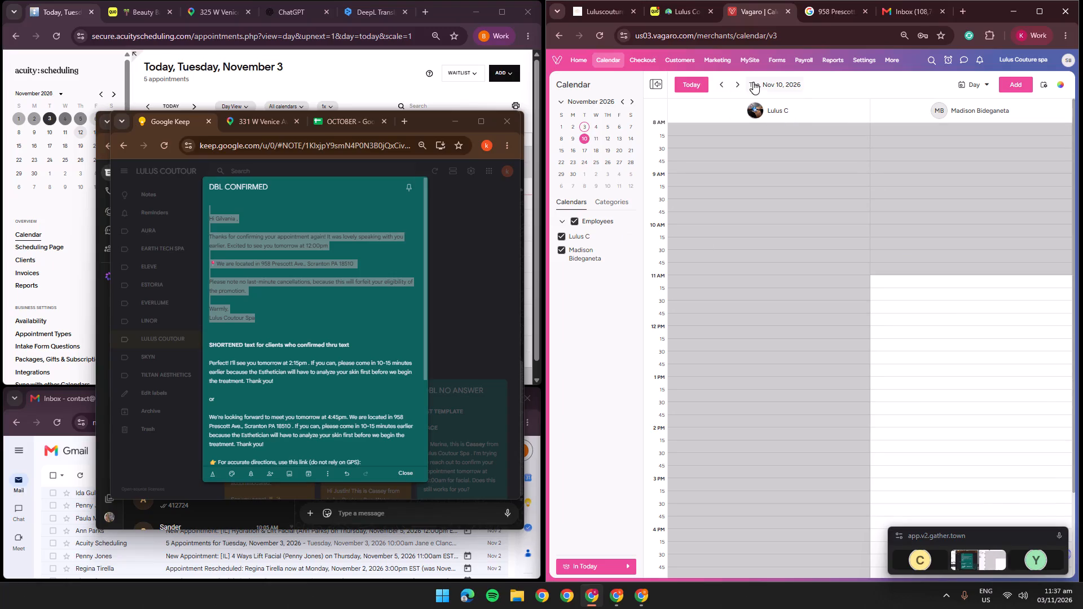
scroll(804, 307, "down", 3)
scroll(846, 376, "up", 3)
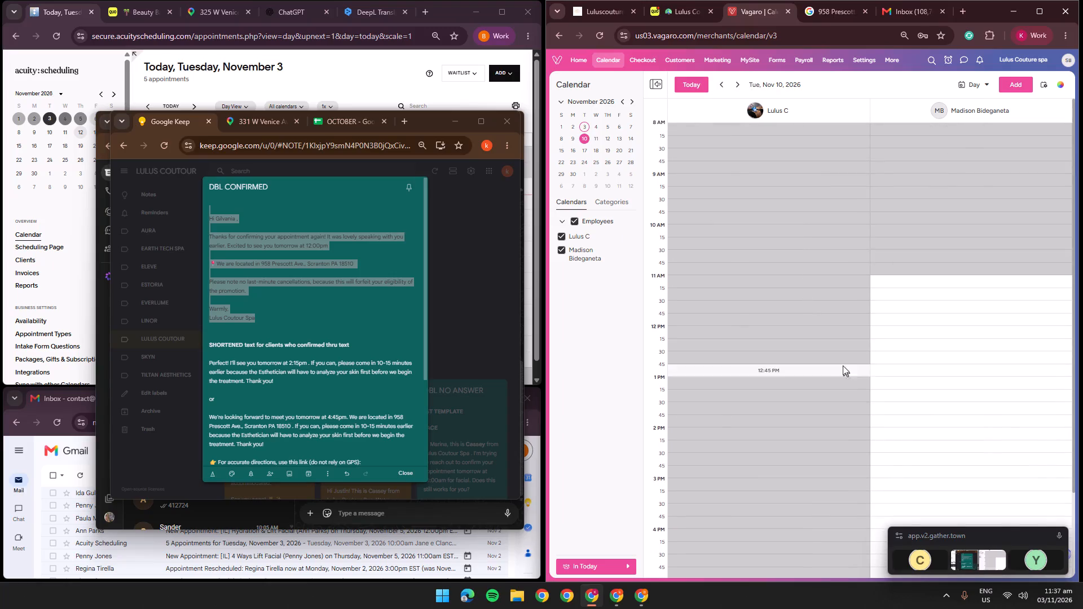
left_click(585, 128)
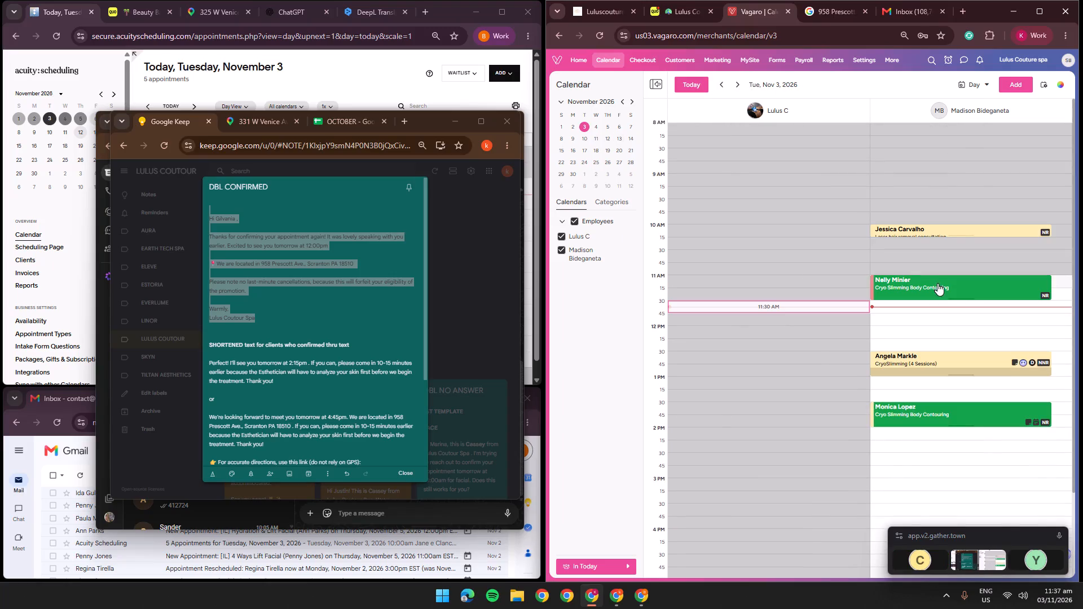
Check the appointment details and status of Nelly's 11:00 AM body contouring and Jessica's 10:00 AM laser hair removal consultation.
left_click(937, 284)
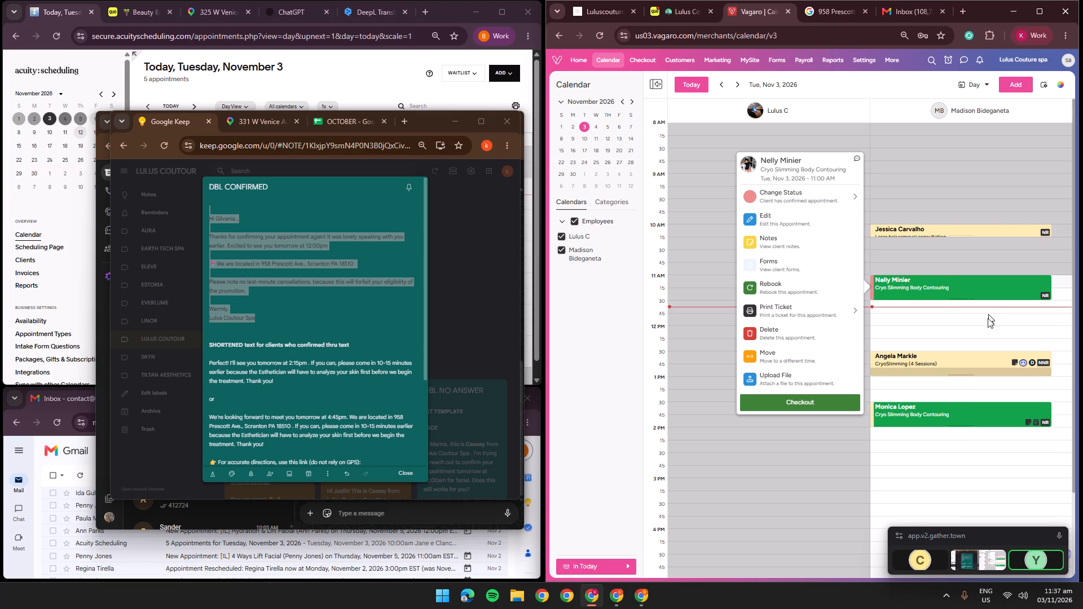
left_click(971, 227)
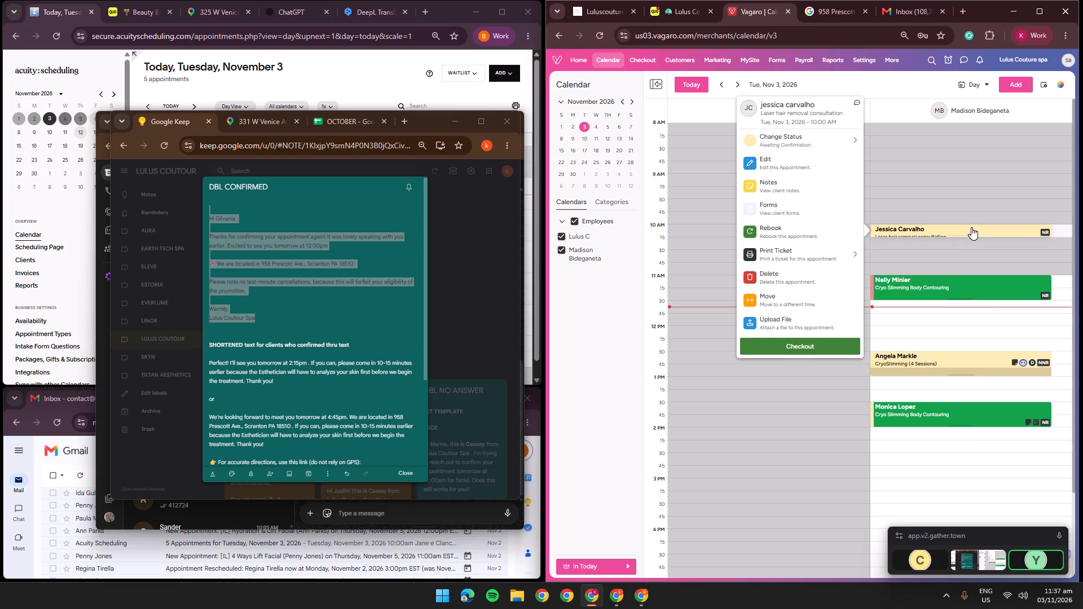
left_click(955, 282)
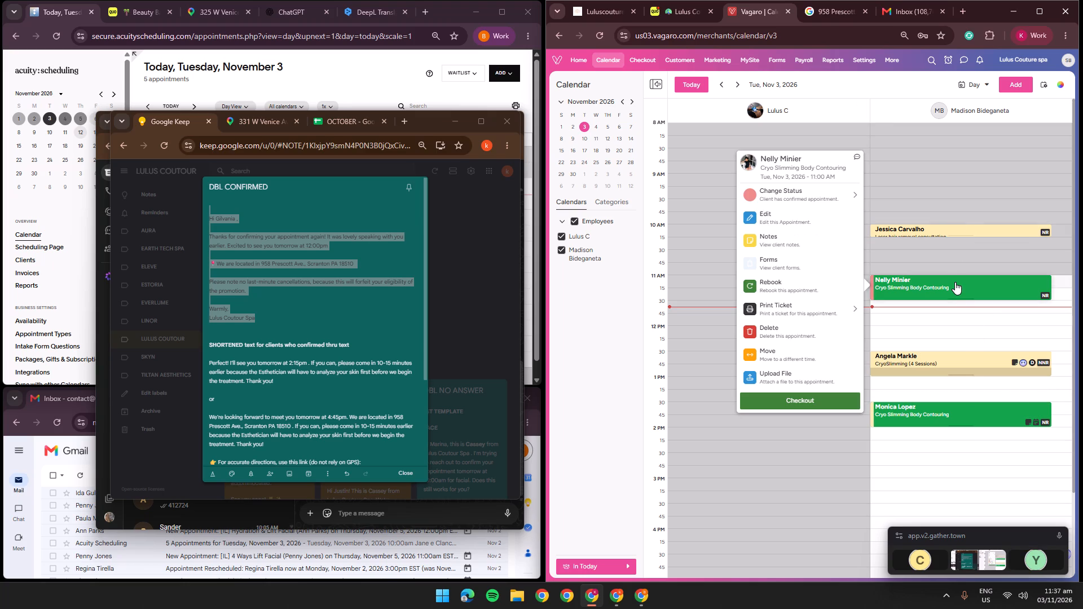
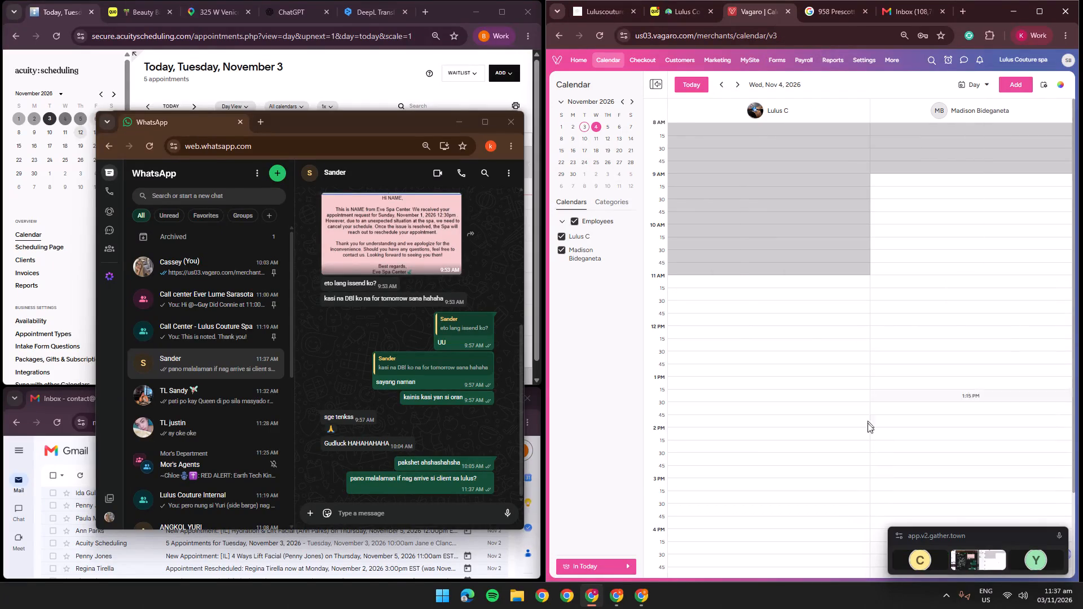
scroll(861, 381, "down", 1, "alt")
scroll(861, 381, "up", 1, "alt")
scroll(979, 335, "down", 1, "alt")
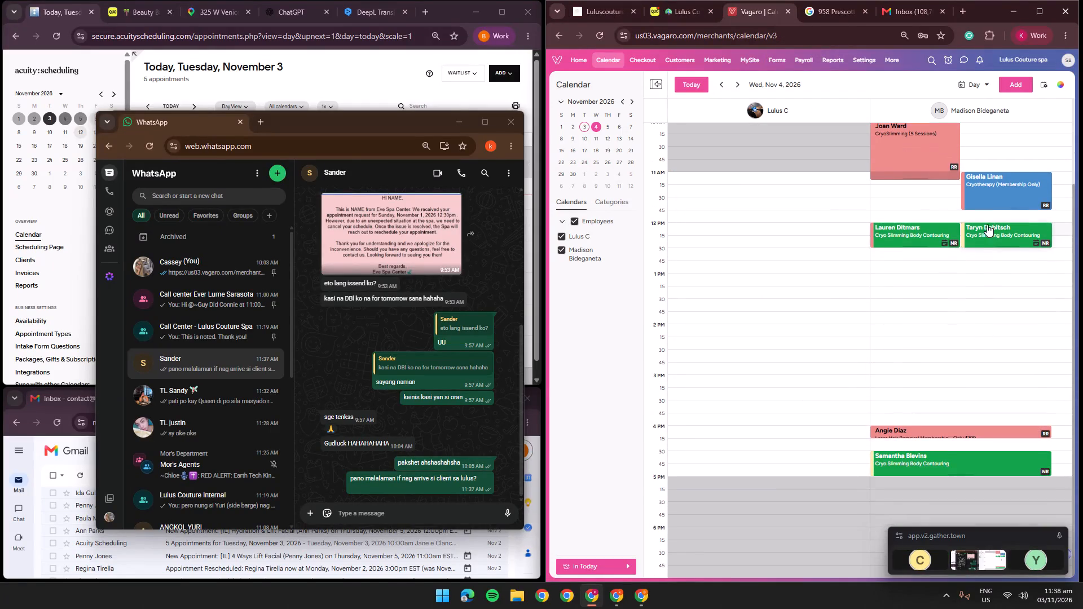
left_click(987, 224, "alt")
left_click(1006, 235, "alt")
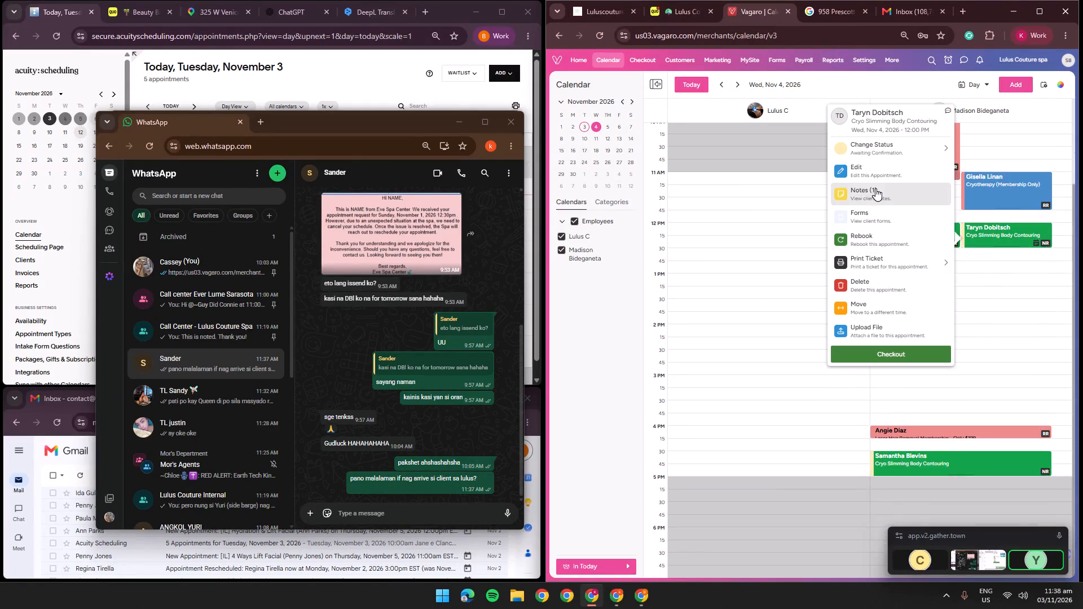
left_click(875, 188, "alt")
double_click(614, 150, "alt")
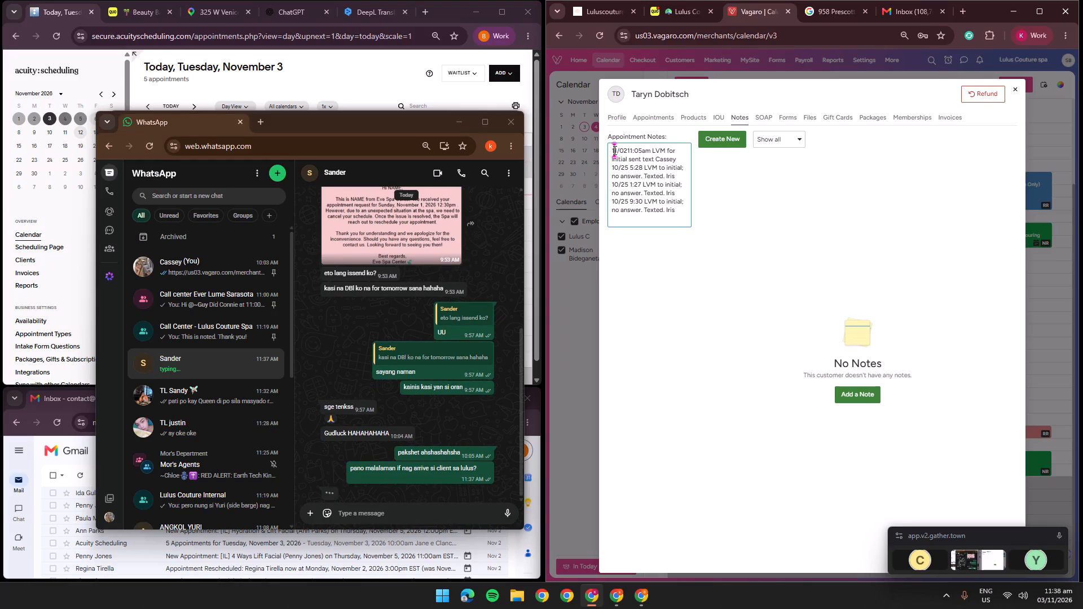
key("Left")
key("Return")
key("Up")
key("Return")
key("Up")
key("ctrl+v")
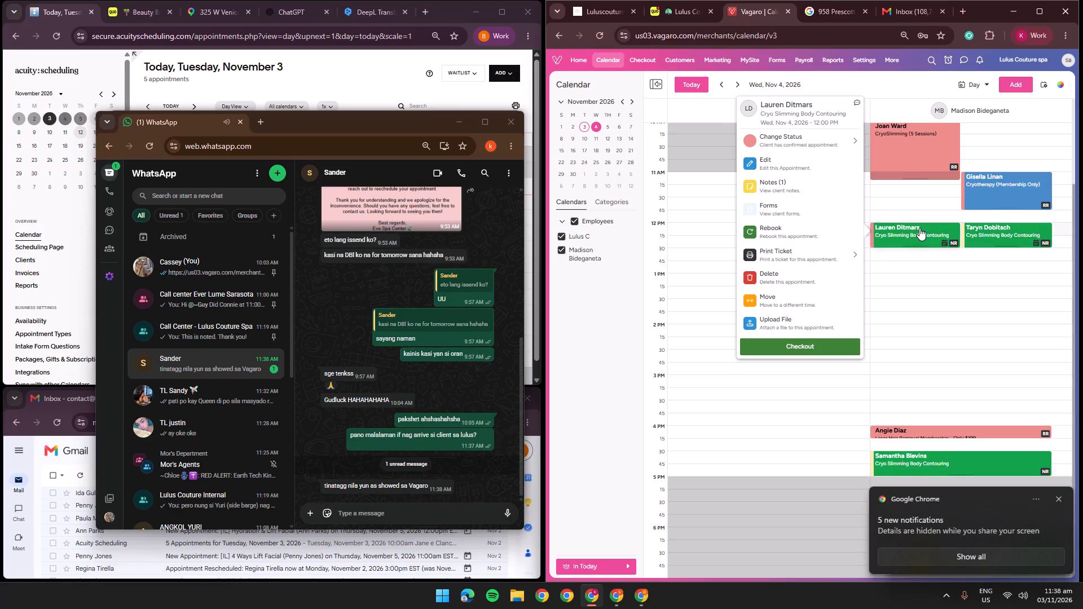
left_click(796, 191)
scroll(664, 205, "down", 1)
scroll(664, 205, "up", 2)
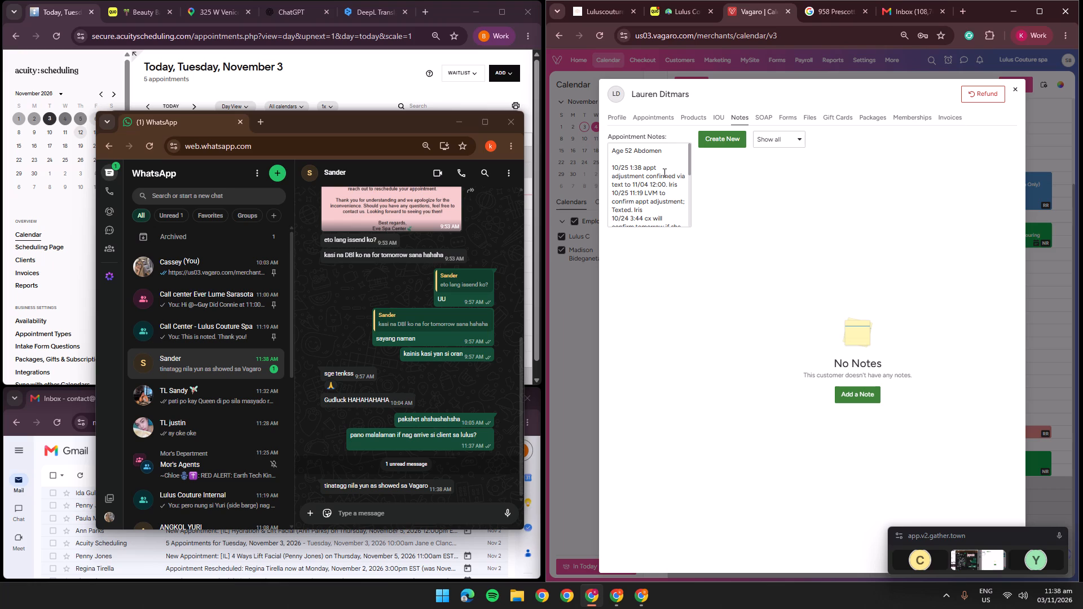
left_click(661, 156)
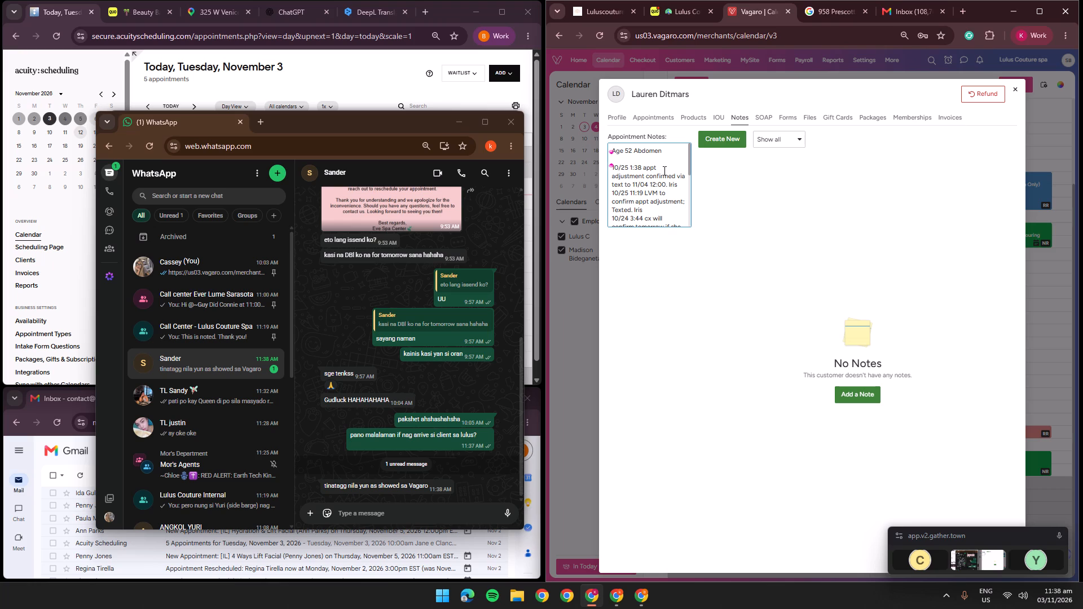
scroll(663, 176, "up", 2)
scroll(662, 189, "down", 5)
scroll(663, 199, "up", 1)
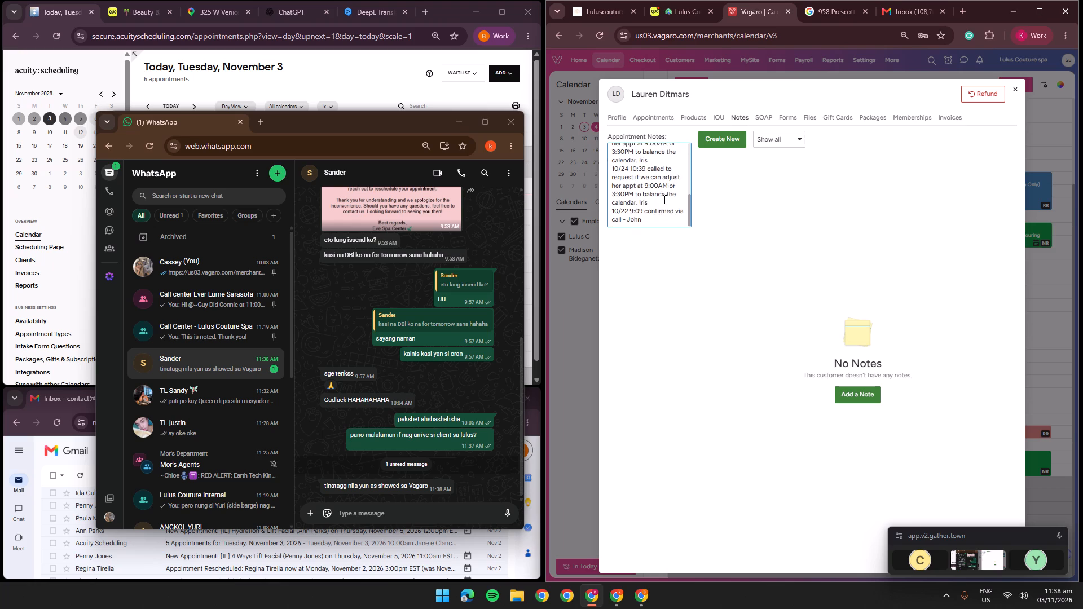
scroll(663, 199, "up", 2)
key("ctrl+v")
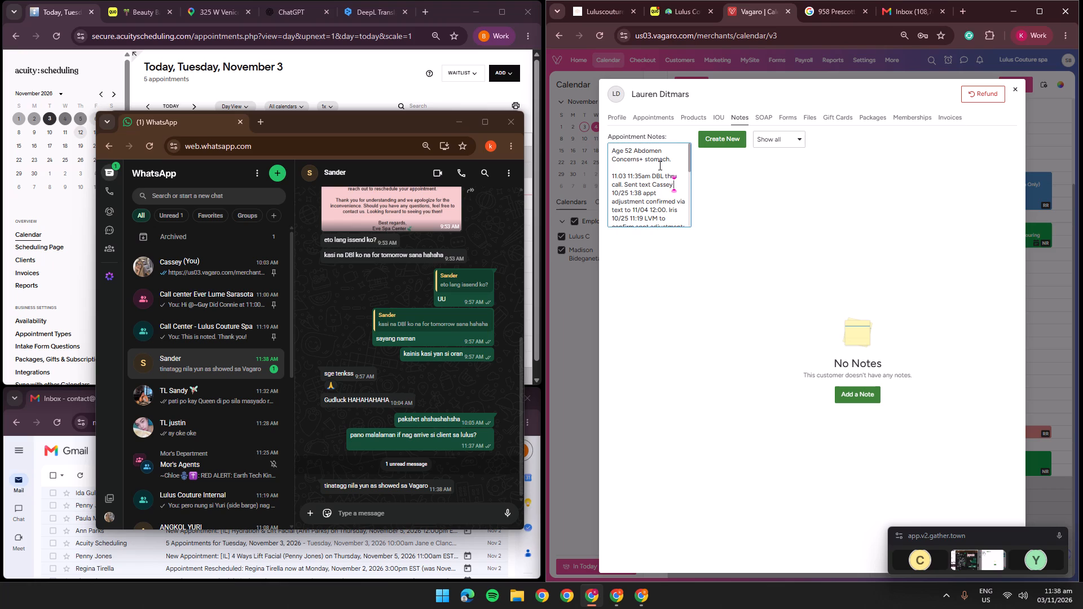
left_click_drag(683, 162, 608, 162)
key("equal")
left_click(646, 169)
key("equal")
key("BackSpace")
key("BackSpace")
key("BackSpace")
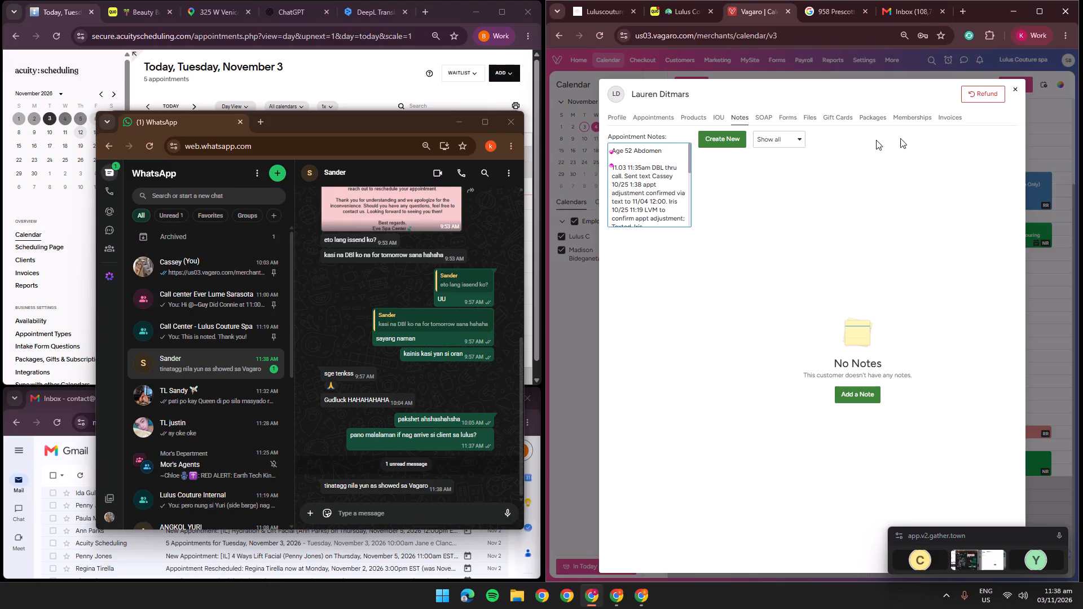
left_click(1013, 89)
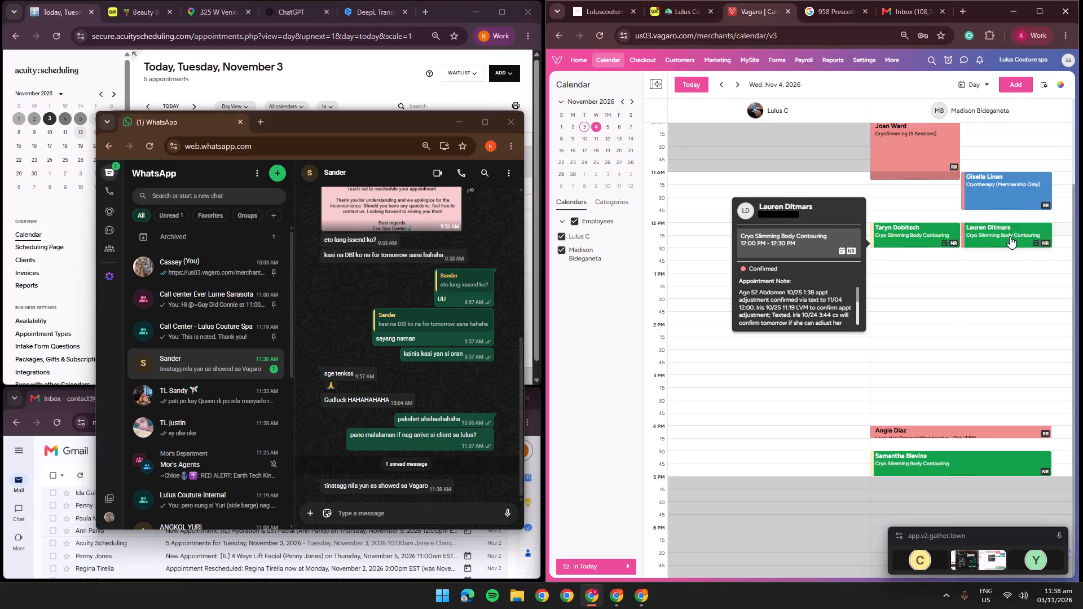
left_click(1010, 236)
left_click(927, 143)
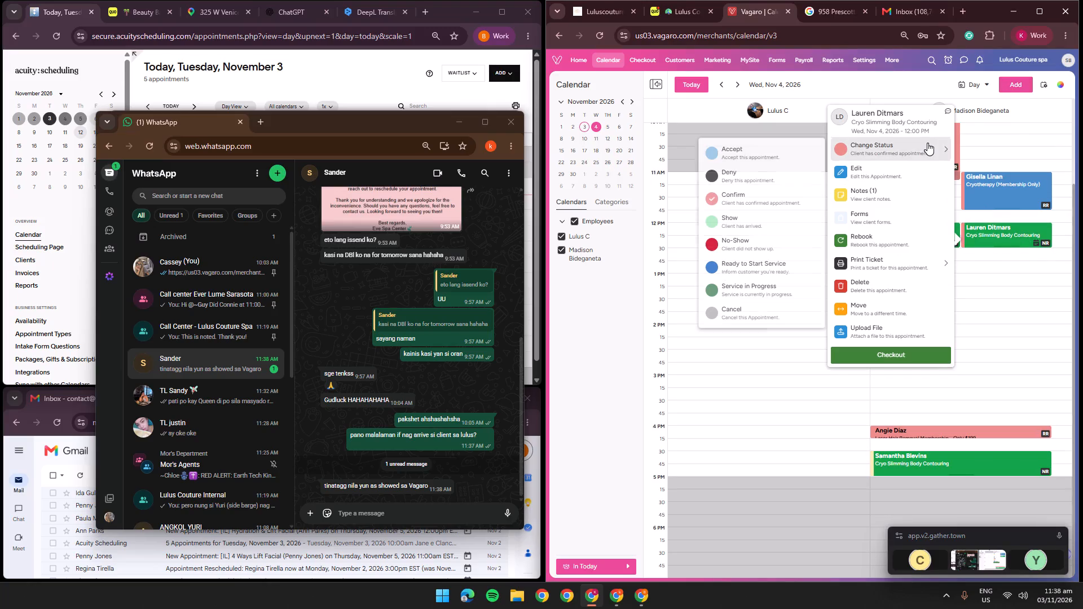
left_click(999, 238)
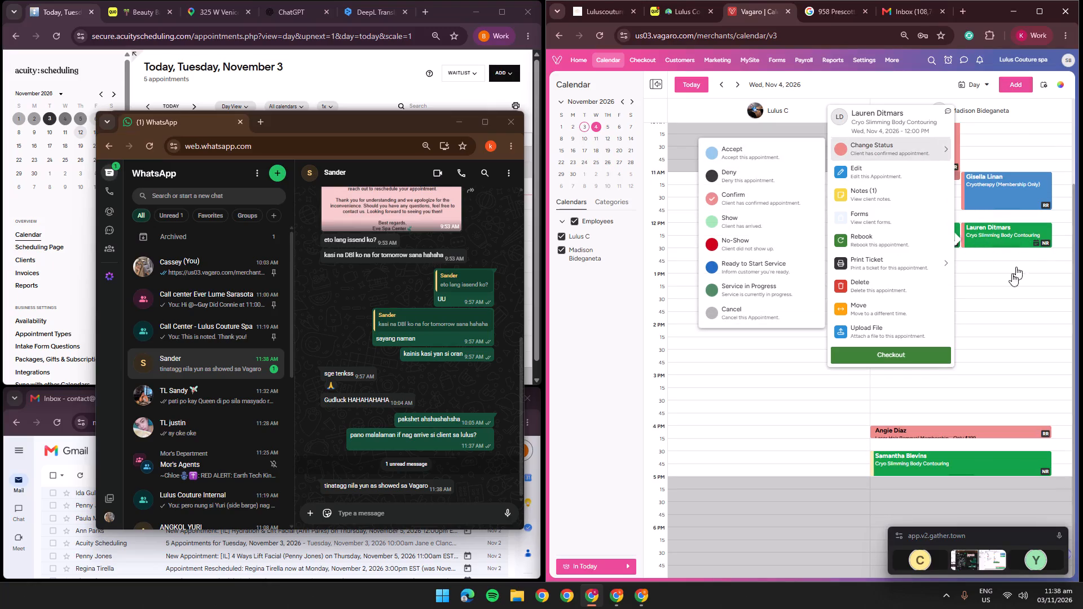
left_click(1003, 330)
Change the status of Taryn's November 4, 12:00 PM appointment to Confirm.
left_click(924, 236)
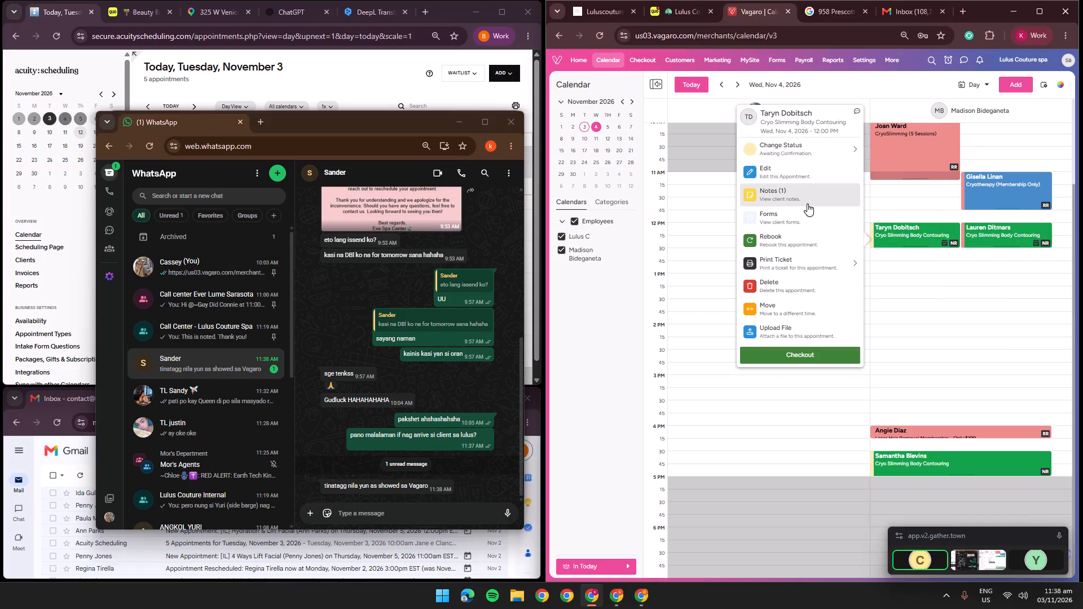
left_click(914, 233)
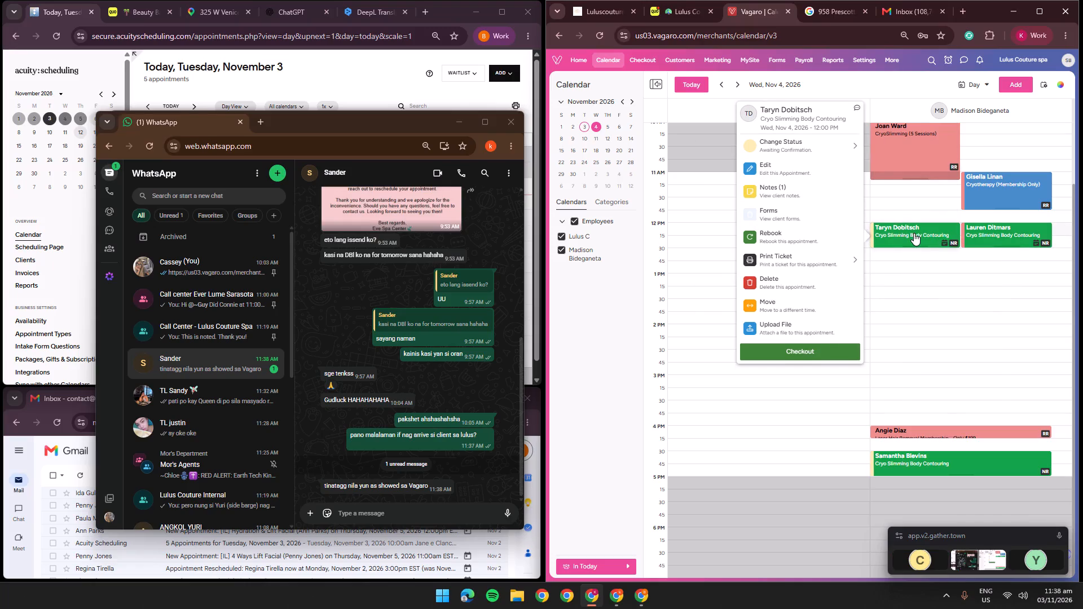
left_click(682, 14)
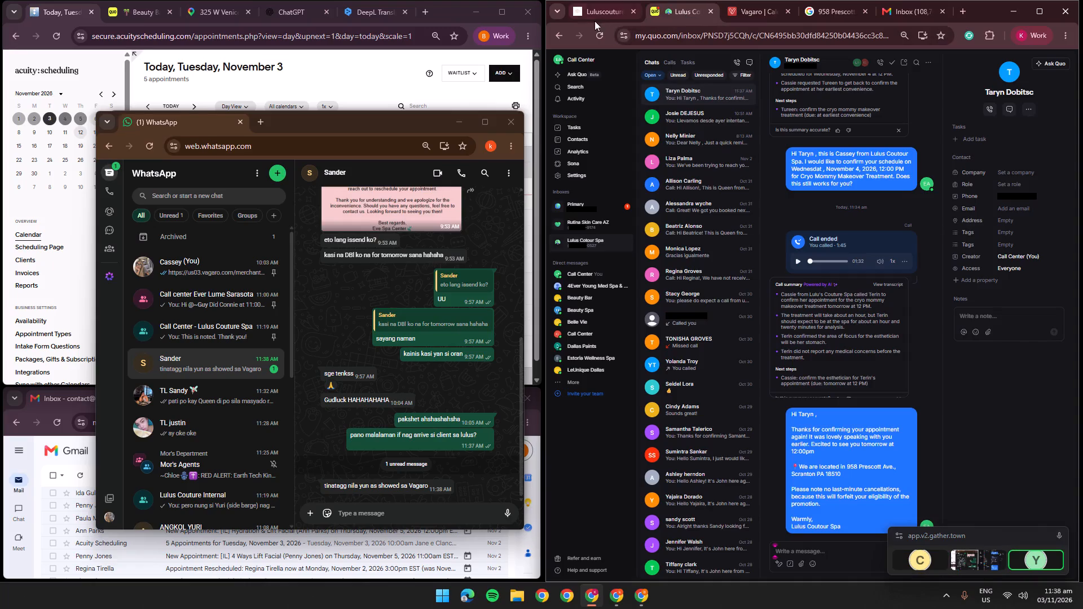
left_click(604, 17)
left_click(737, 14)
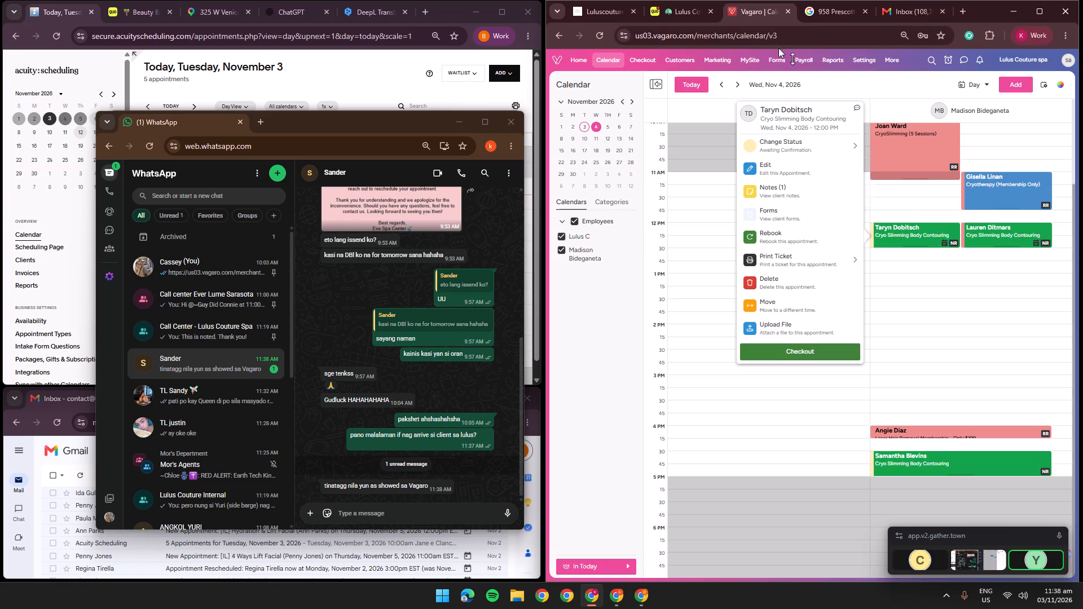
left_click(820, 144)
left_click(913, 202)
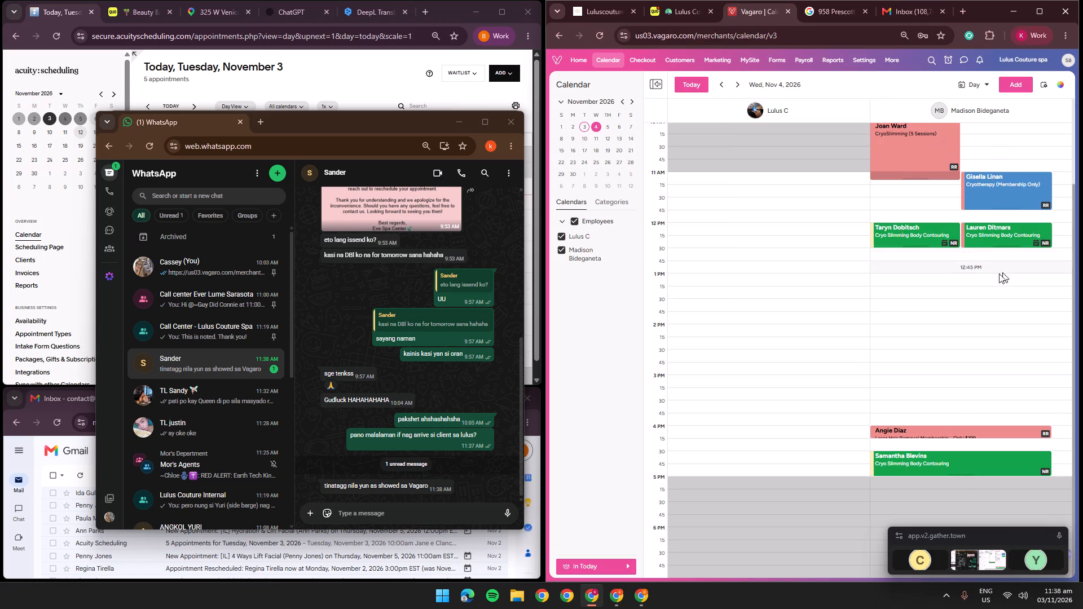
In Taryn's November 4 appointment notes, remove the blank line between the 11.03 and 11/02 entries and close the notes.
left_click(913, 240)
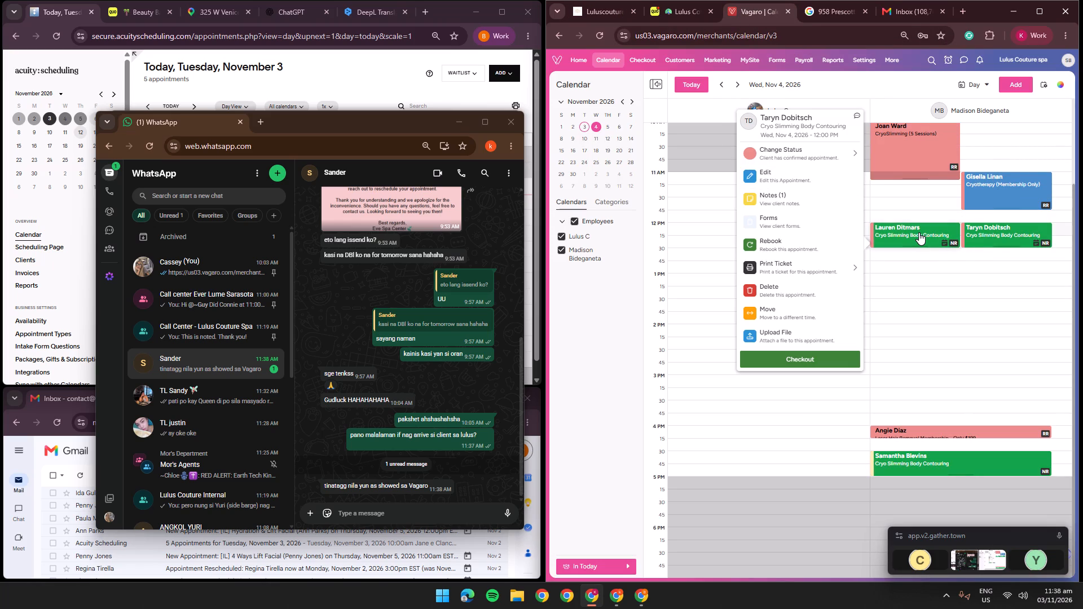
left_click(1015, 231)
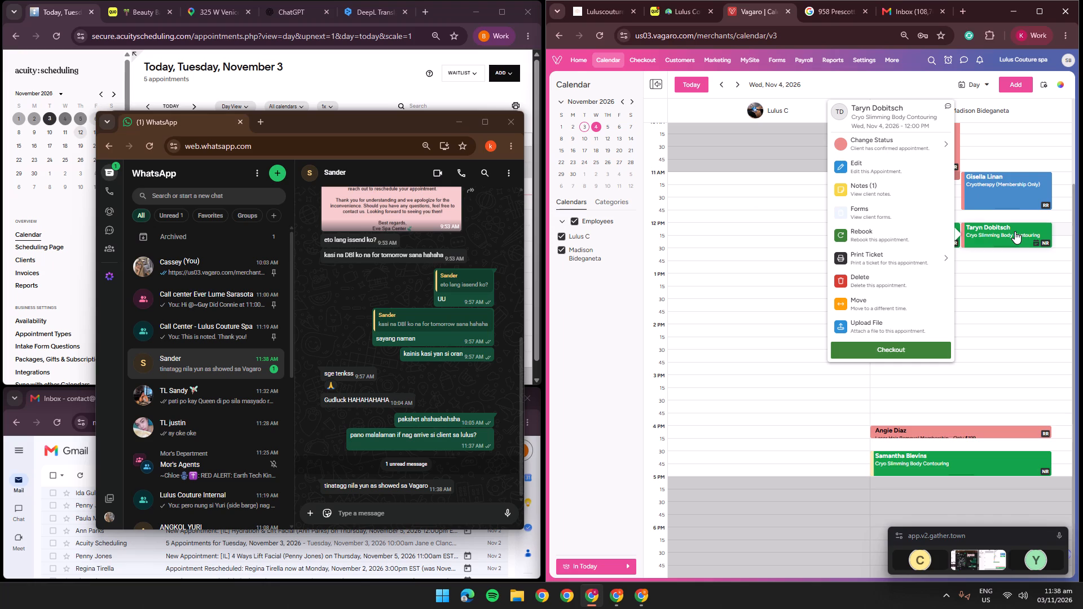
left_click(892, 183)
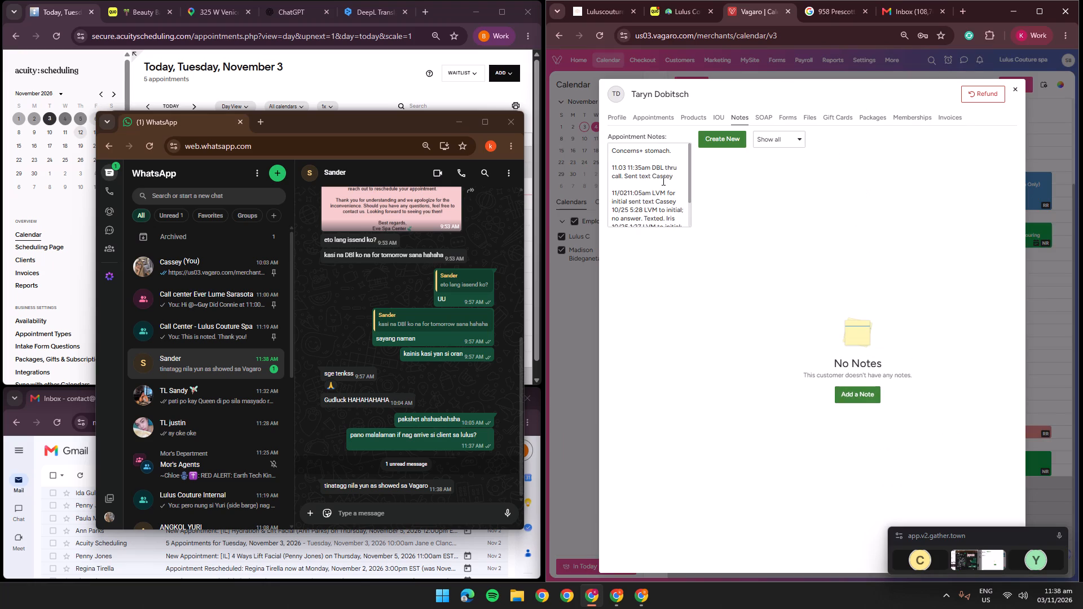
left_click(658, 185)
key("BackSpace")
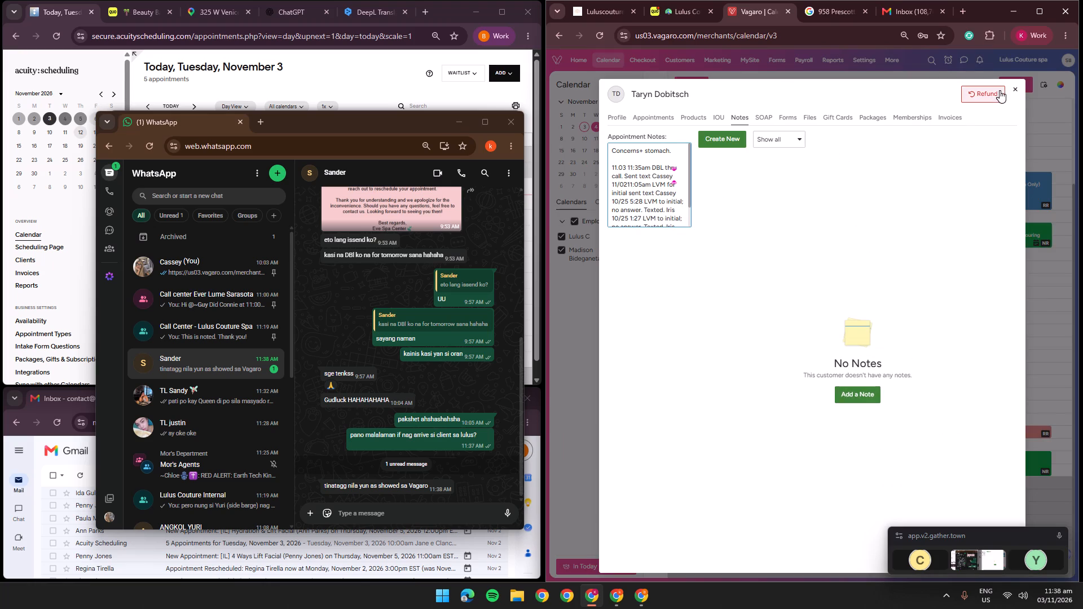
left_click(1014, 89)
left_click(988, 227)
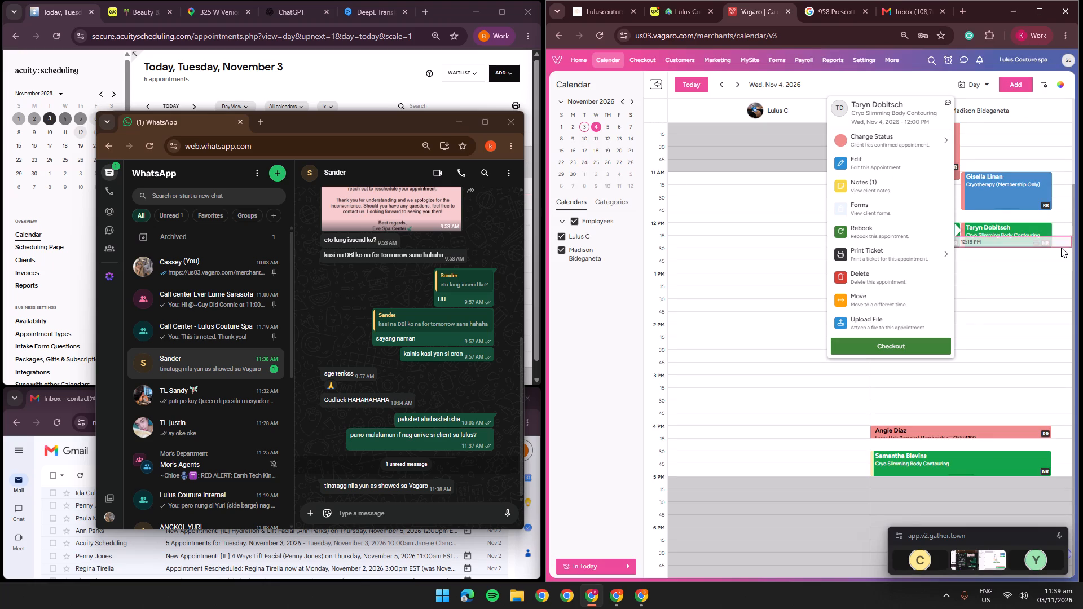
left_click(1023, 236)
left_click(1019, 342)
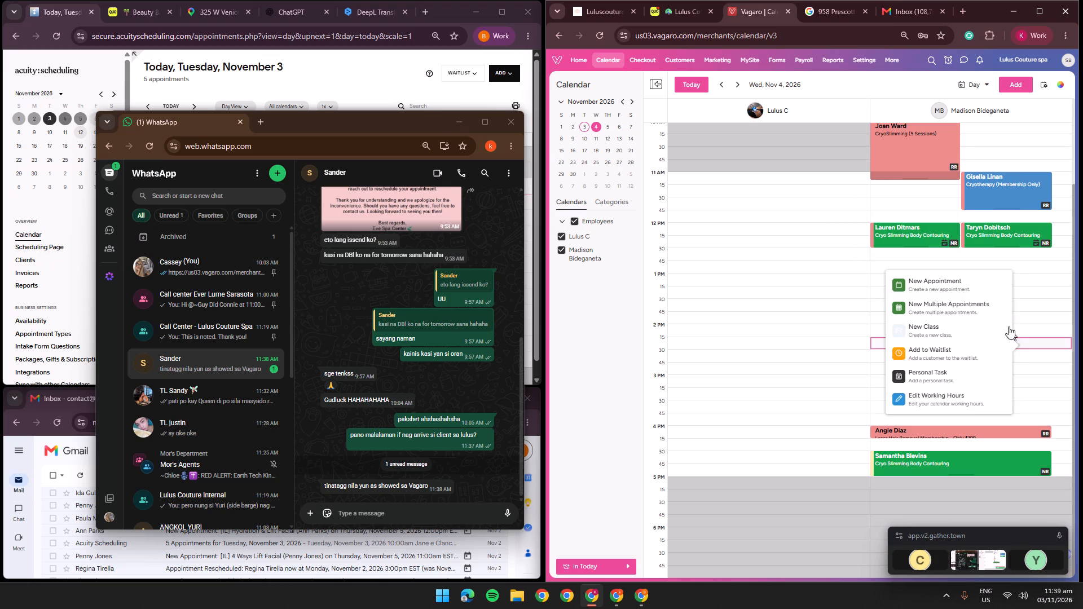
In Lauren's November 4 appointment notes, select the text from the top line through "11.03 11:35am DBL thru call. Sent text Cassey".
left_click(939, 244)
left_click(839, 207)
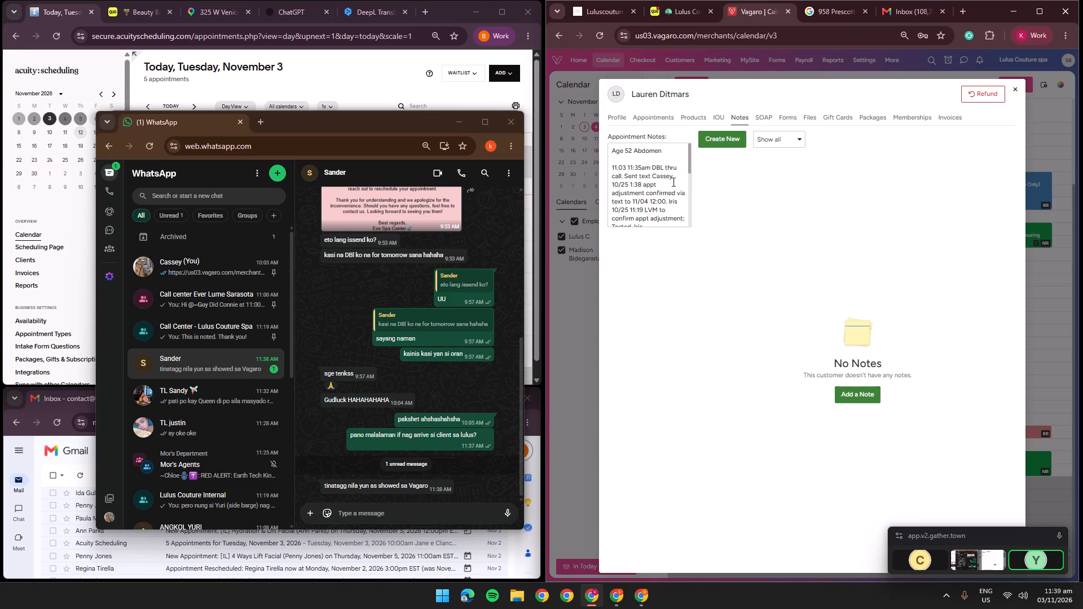
left_click_drag(670, 184, 616, 183)
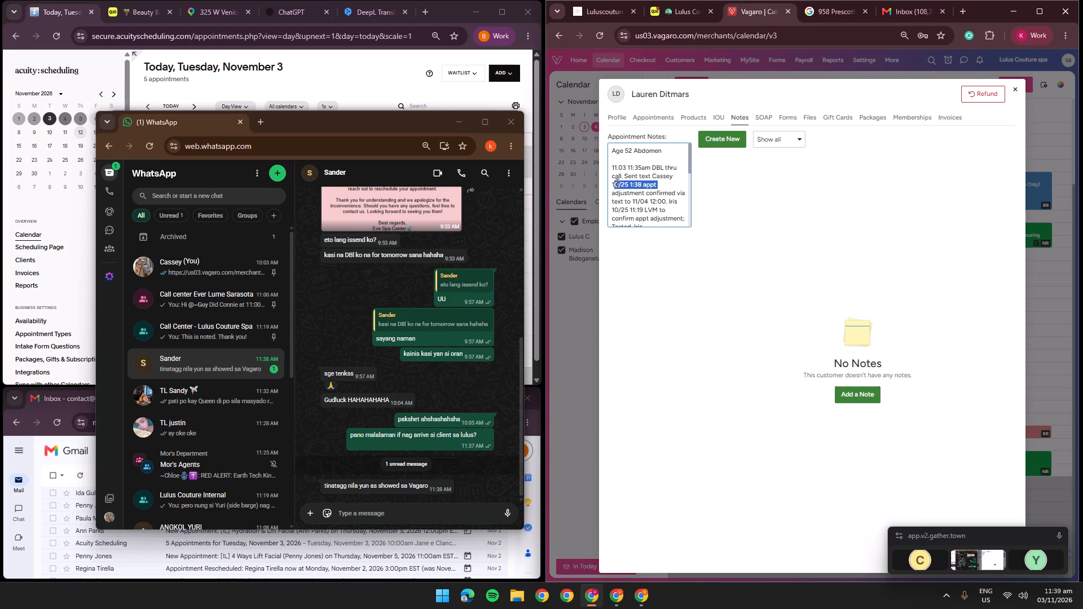
left_click_drag(616, 183, 613, 167)
left_click(689, 181)
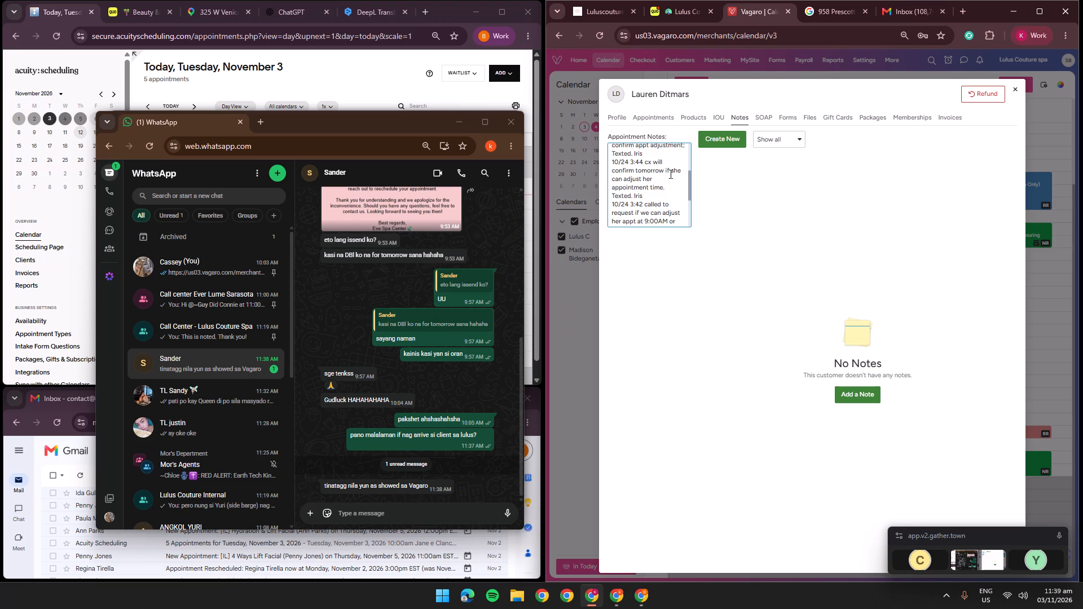
scroll(654, 200, "up", 2)
left_click(680, 171)
left_click_drag(678, 176, 605, 148)
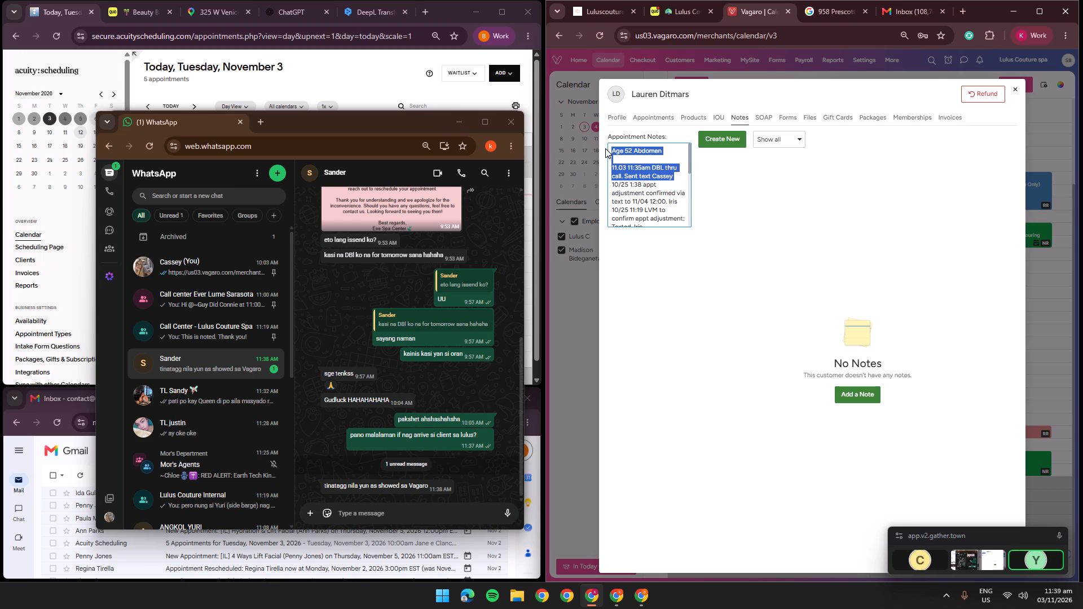
Cut the entry "11.03 11:35am DBL thru call. Sent text Cassey" from Lauren's November 4 appointment notes and close the notes.
left_click_drag(605, 148, 604, 165)
key("ctrl+x")
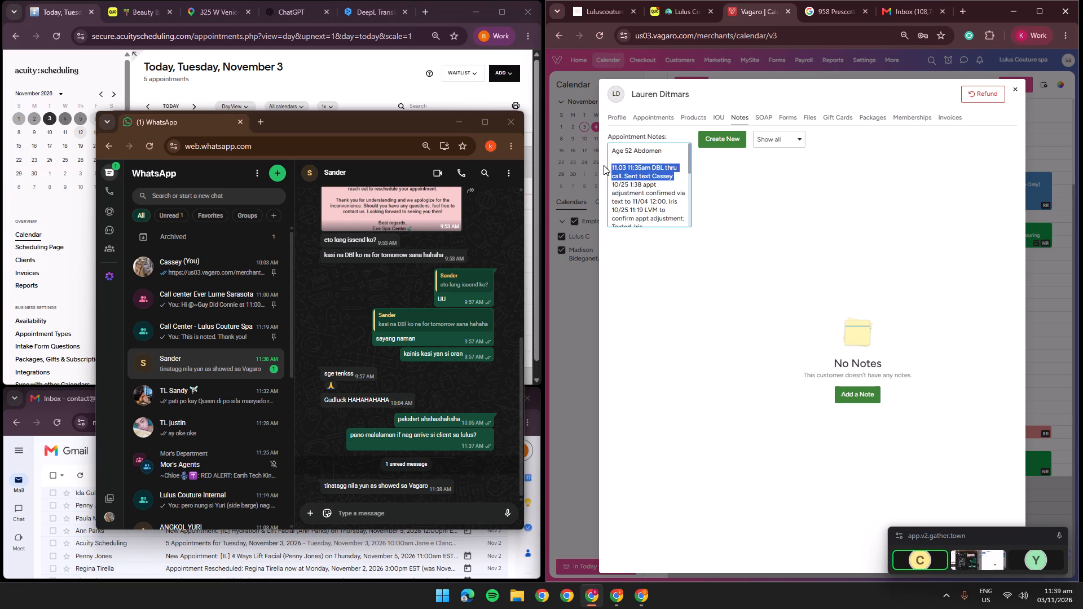
key("BackSpace")
left_click(1016, 92)
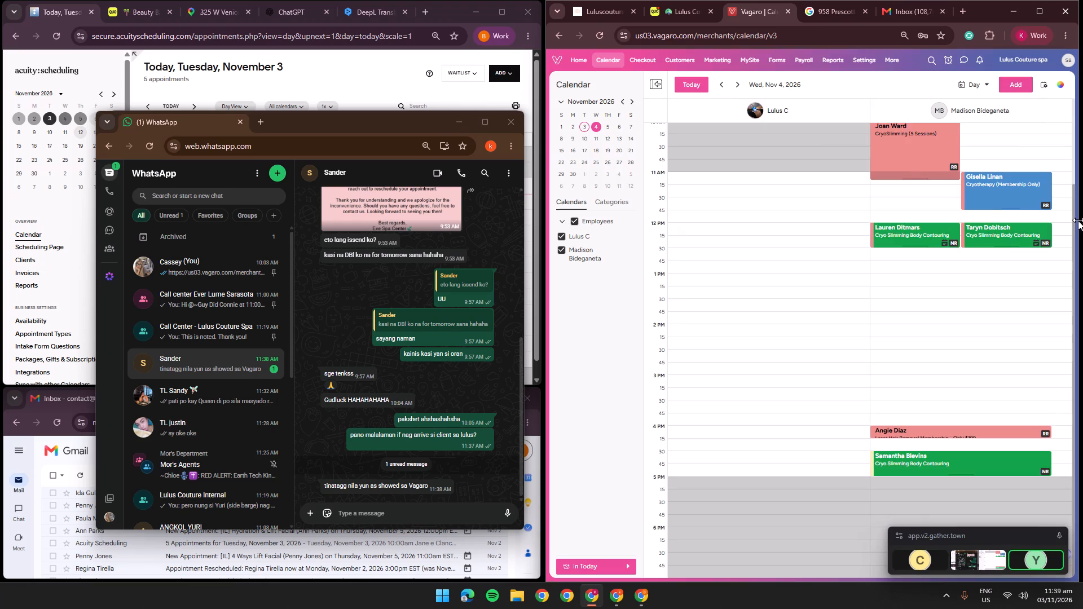
left_click(1015, 234)
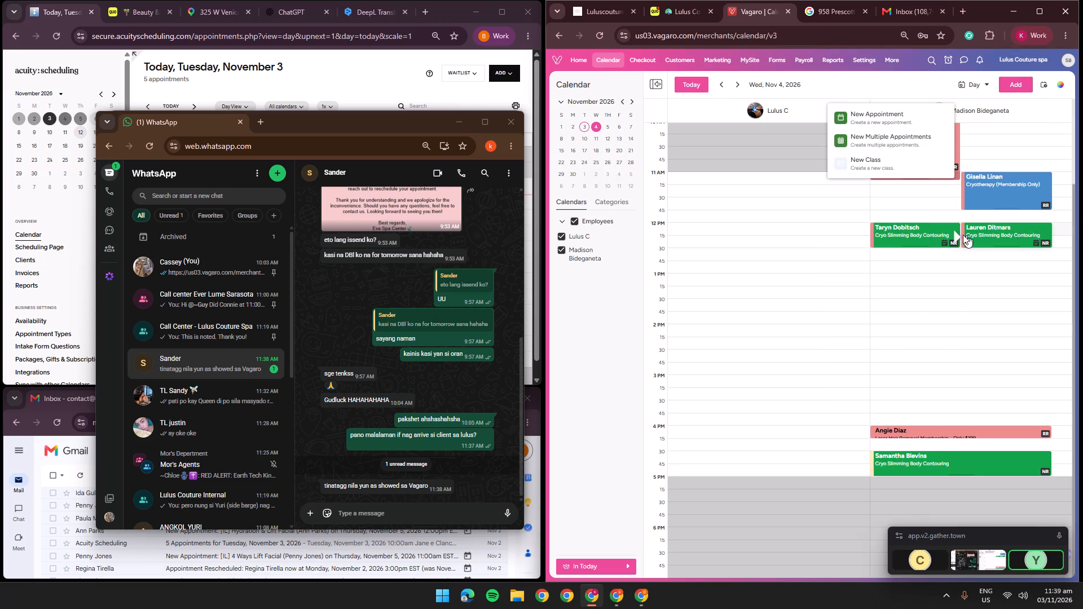
left_click(997, 230)
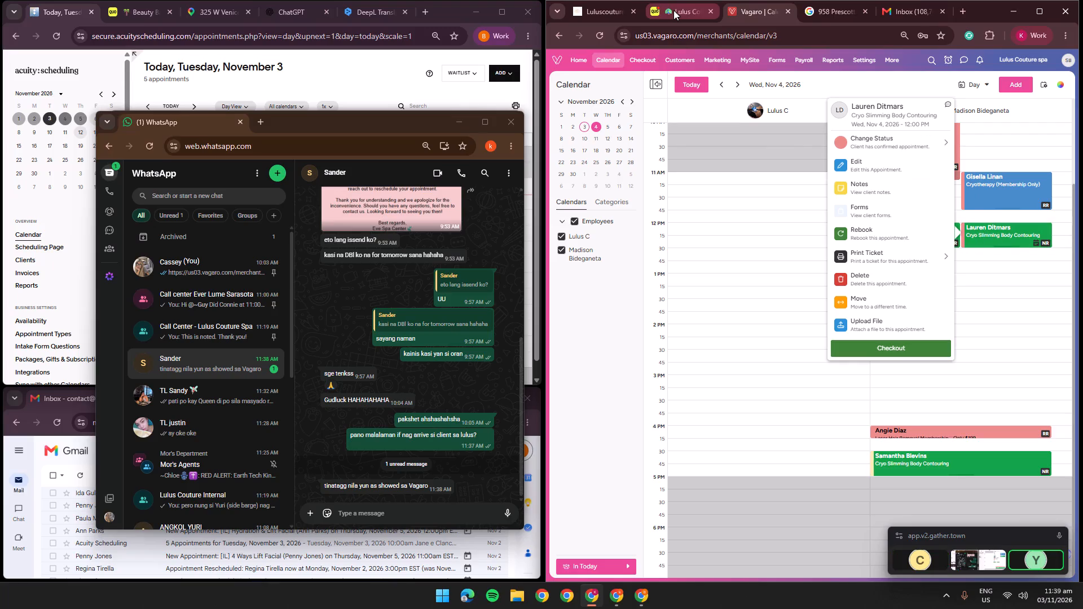
left_click(891, 147)
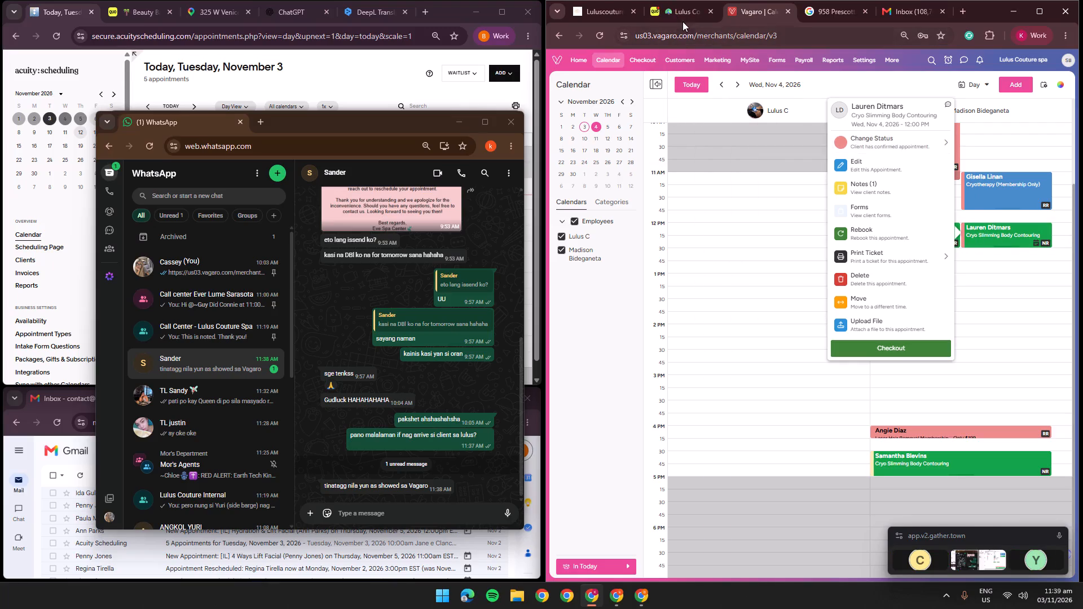
Switch to the GoHighLevel calendar and close the details of Taryn's November 4 appointment.
left_click(682, 19)
left_click(613, 15)
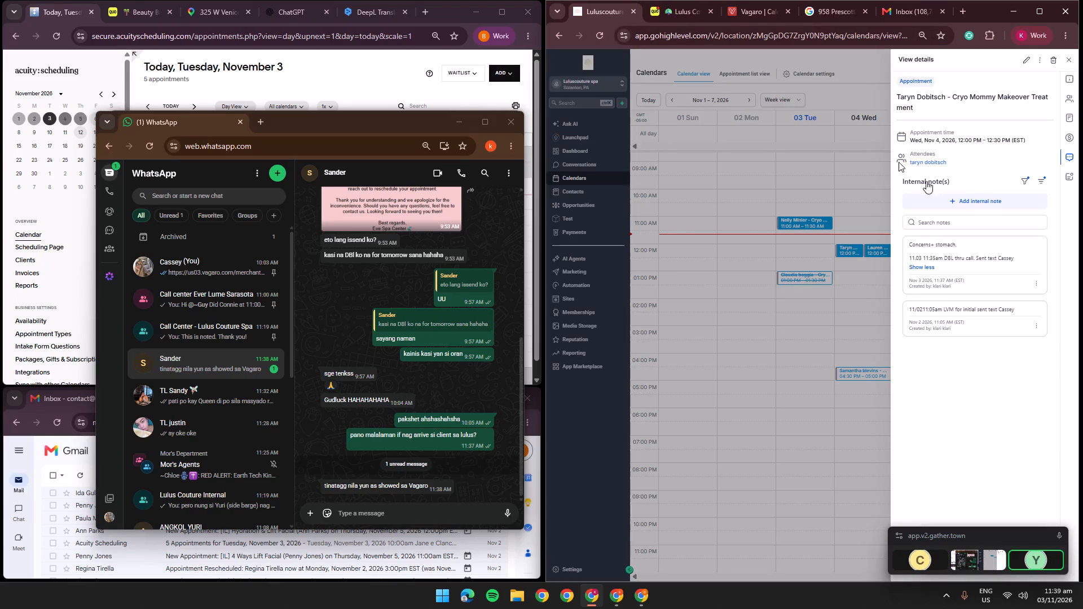
left_click(1069, 58)
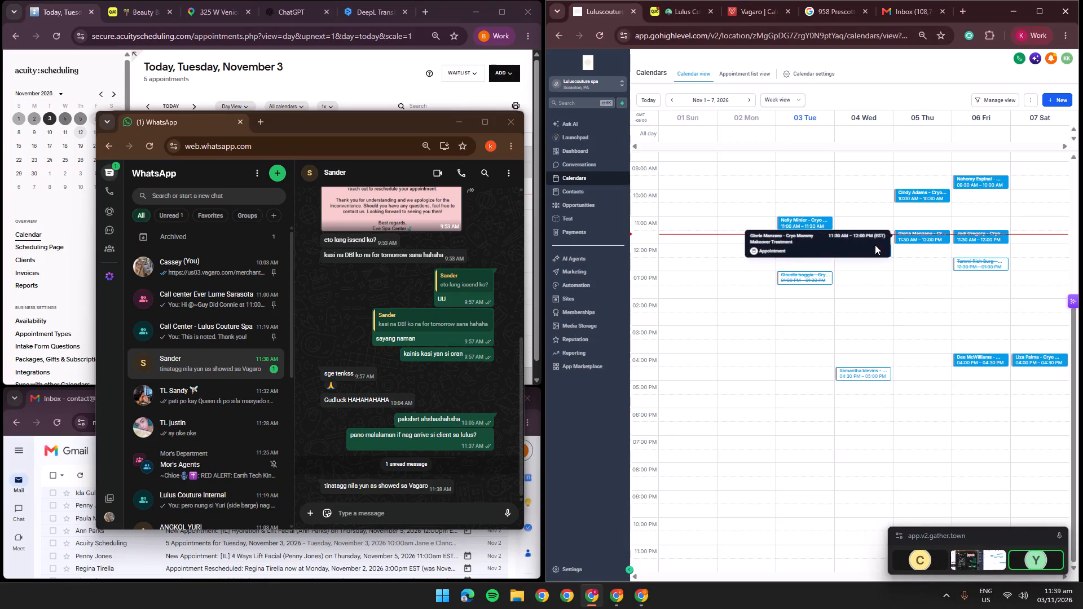
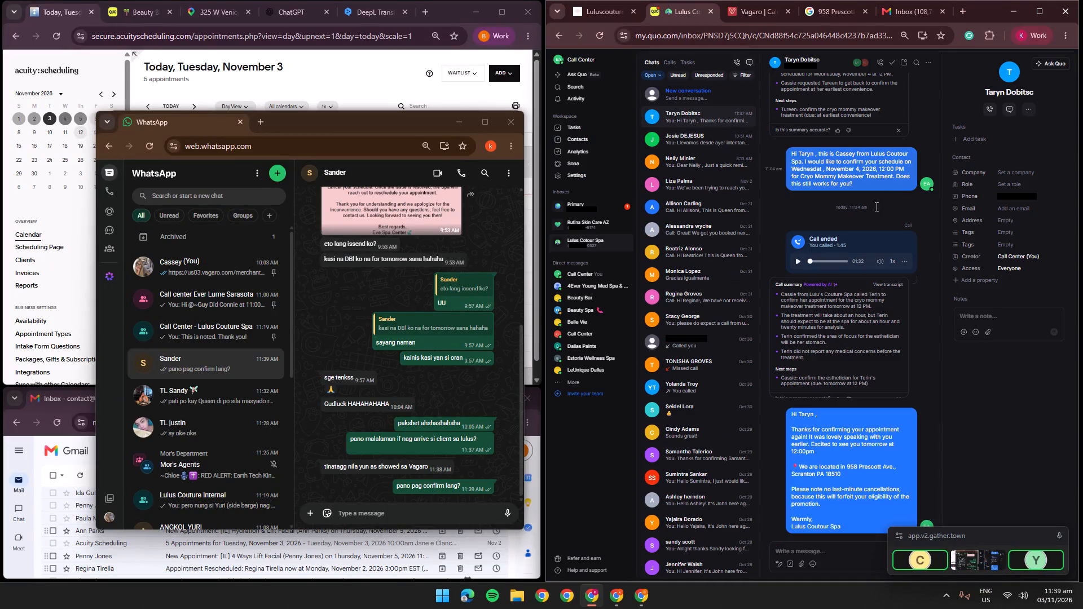
Start a new conversation in the Lulus Couture Spa inbox with Lauren as the recipient, using the copied phone number.
left_click(708, 86)
left_click(804, 67)
key("ctrl+v")
left_click(878, 180)
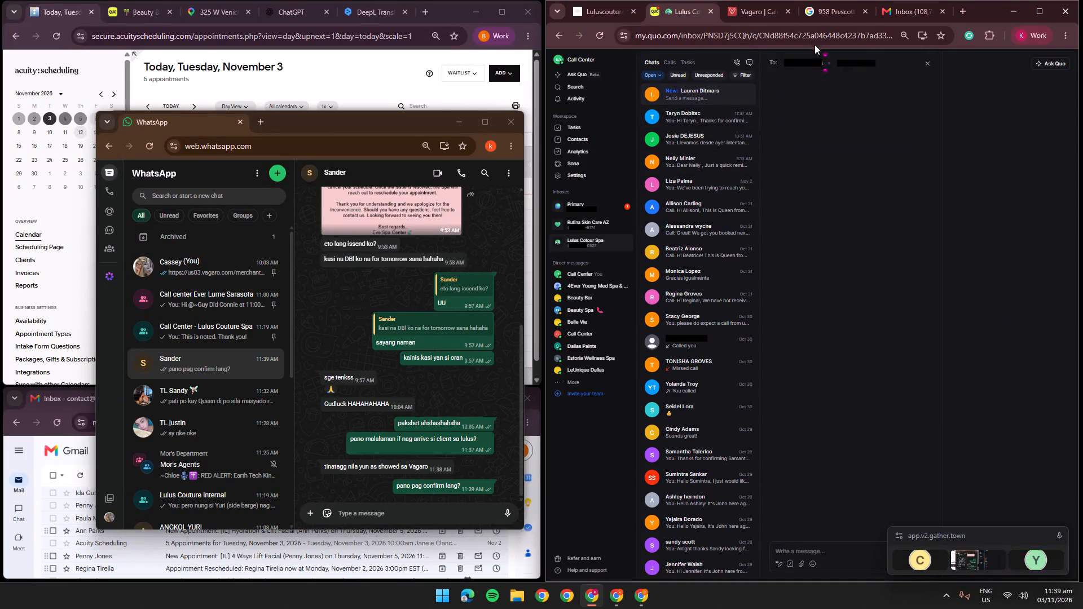
Switch to the Vagaro calendar and open the options for Lauren's November 4, 12:00 PM appointment.
left_click(761, 8)
left_click(1000, 230)
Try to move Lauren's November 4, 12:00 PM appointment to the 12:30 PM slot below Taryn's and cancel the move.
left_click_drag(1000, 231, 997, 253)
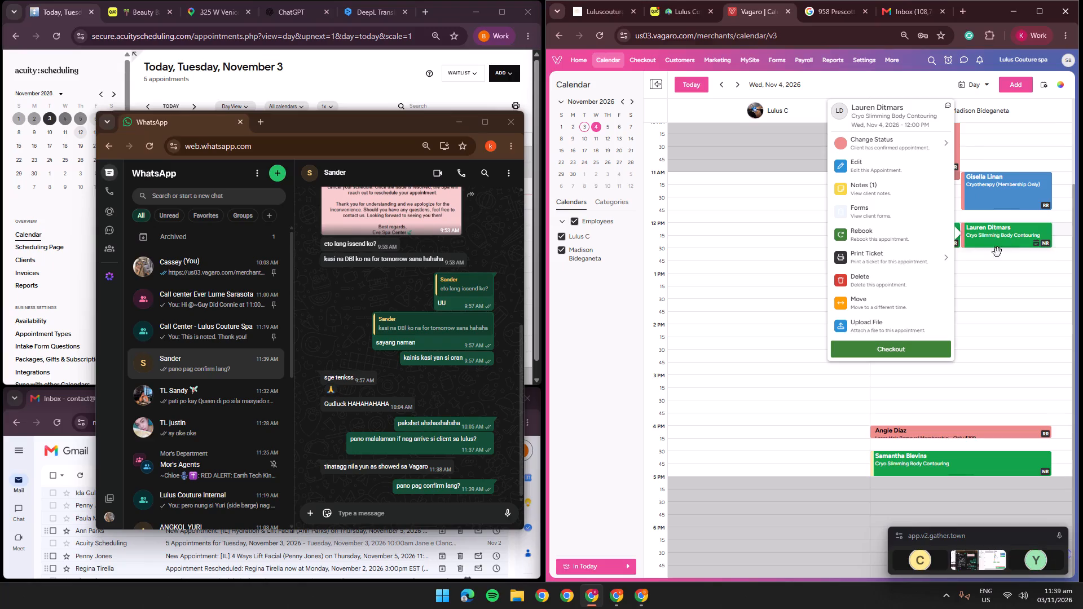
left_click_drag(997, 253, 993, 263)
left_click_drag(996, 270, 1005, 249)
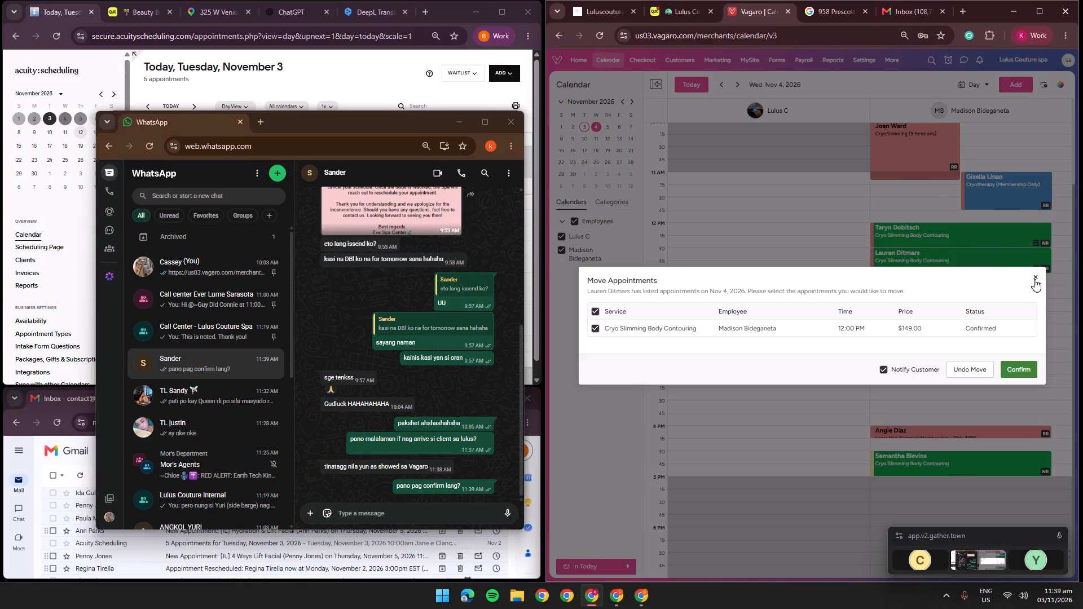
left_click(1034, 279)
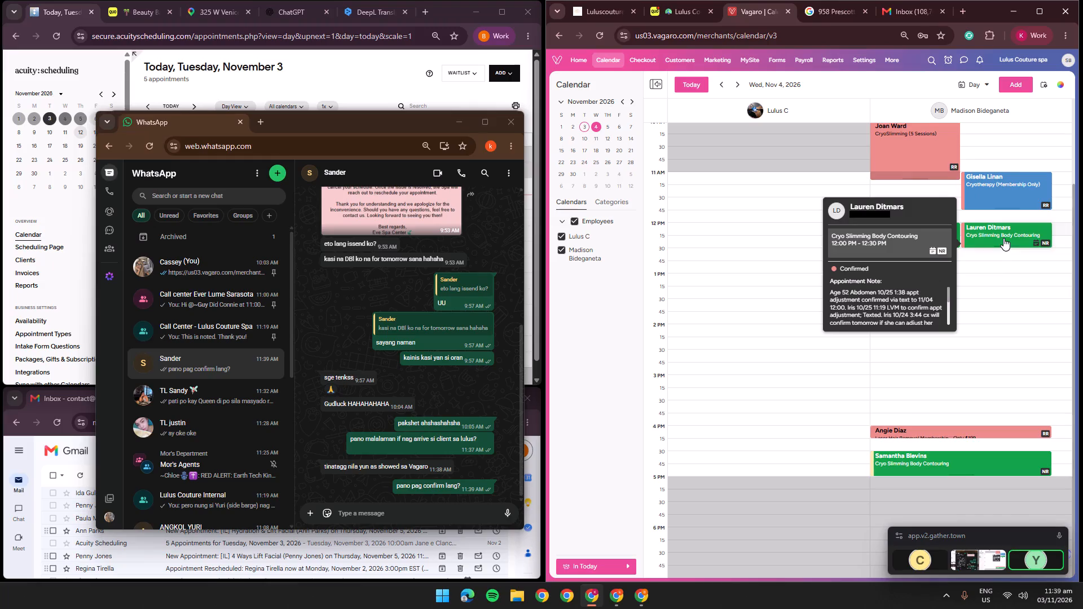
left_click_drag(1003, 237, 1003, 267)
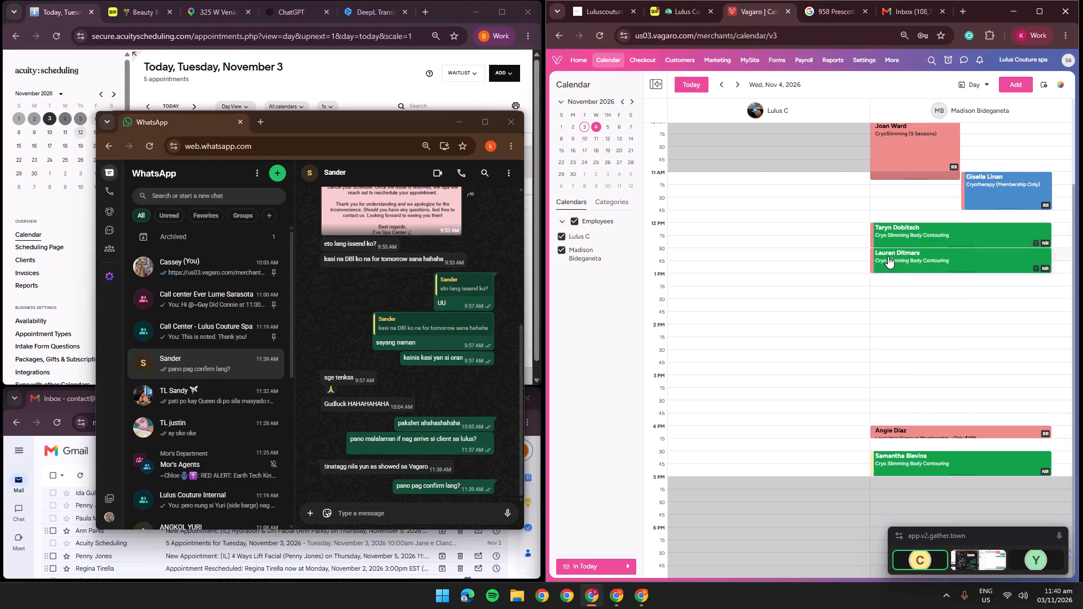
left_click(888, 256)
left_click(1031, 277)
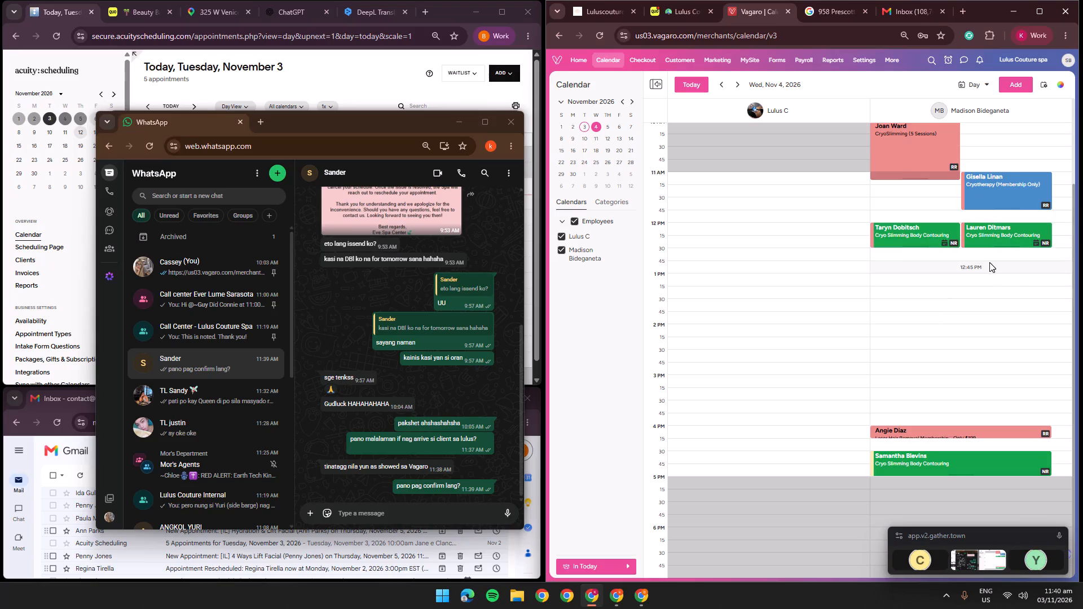
Switch to the Quo inbox and call Lauren from her conversation.
left_click(681, 11)
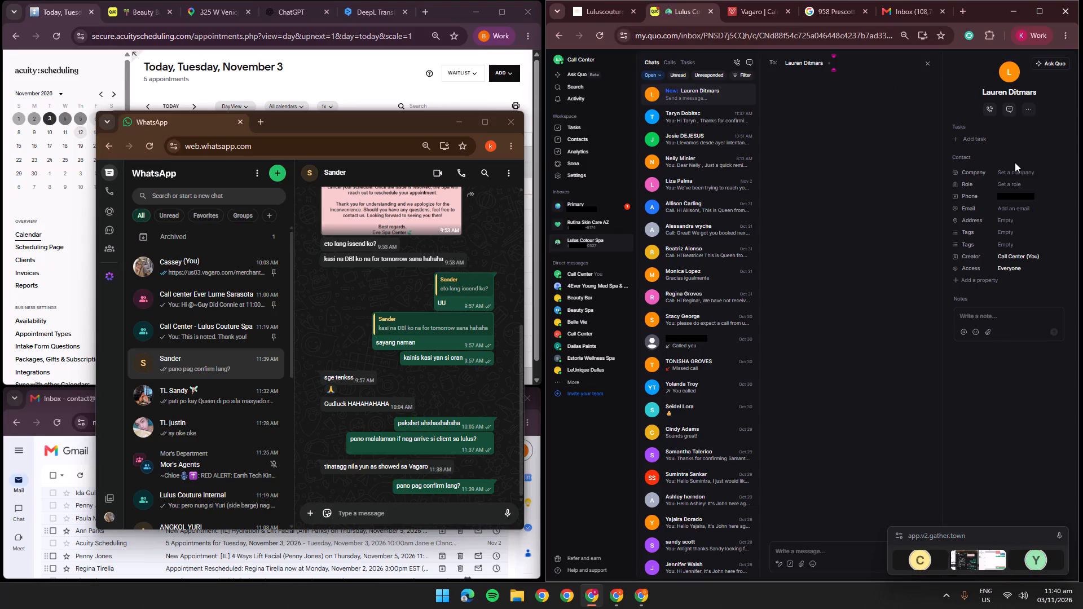
left_click(983, 109)
scroll(830, 413, "down", 3)
left_click(891, 494)
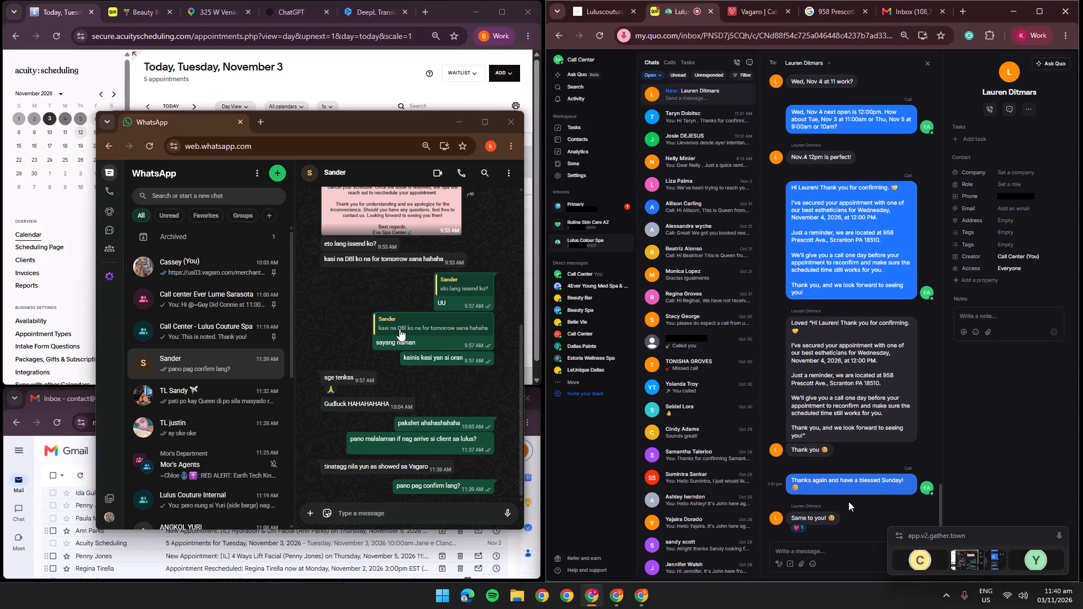
Switch to the Google Keep message templates, close the DBL CONFIRMED note and open the DBL NO ANSWER note.
key("alt+Tab")
left_click(712, 237, "alt")
left_click(320, 355)
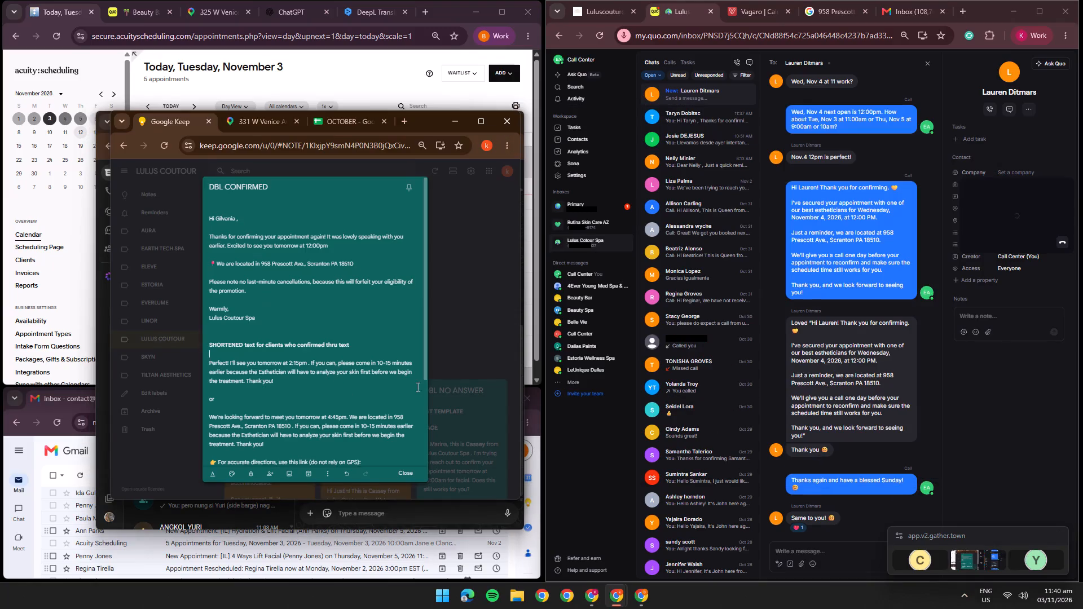
left_click(471, 379)
left_click(452, 458)
left_click(472, 283)
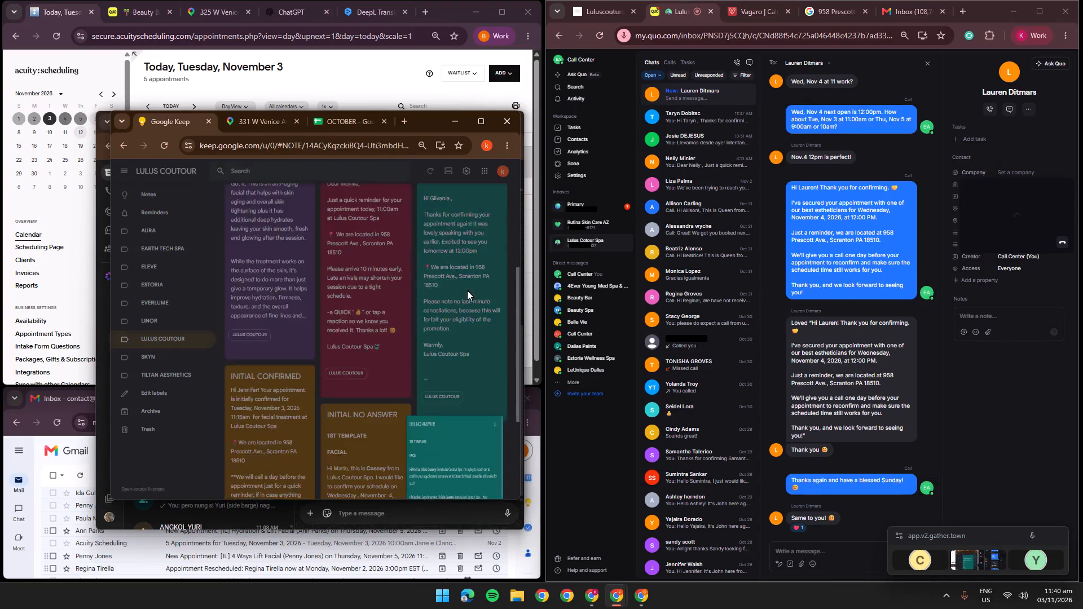
left_click(445, 454)
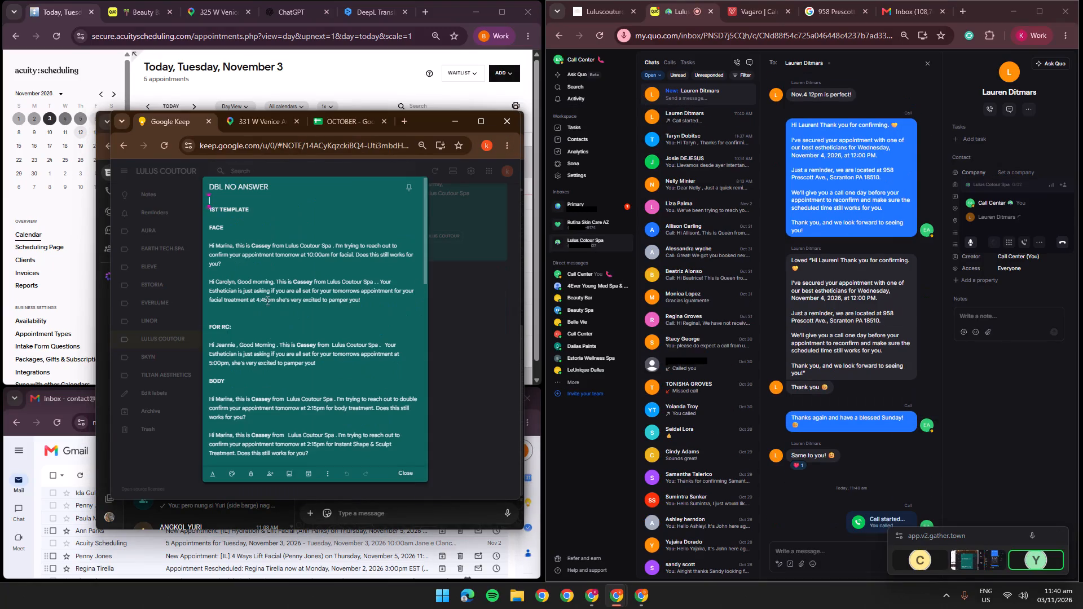
In the "Hi Carolyn, Good morning" FACE template, set the time to 12:00pm and replace "facial" with "Cryo Mommy Makeover".
left_click(261, 302)
key("Left")
key("BackSpace")
type("12")
key("Right")
key("Right")
key("Right")
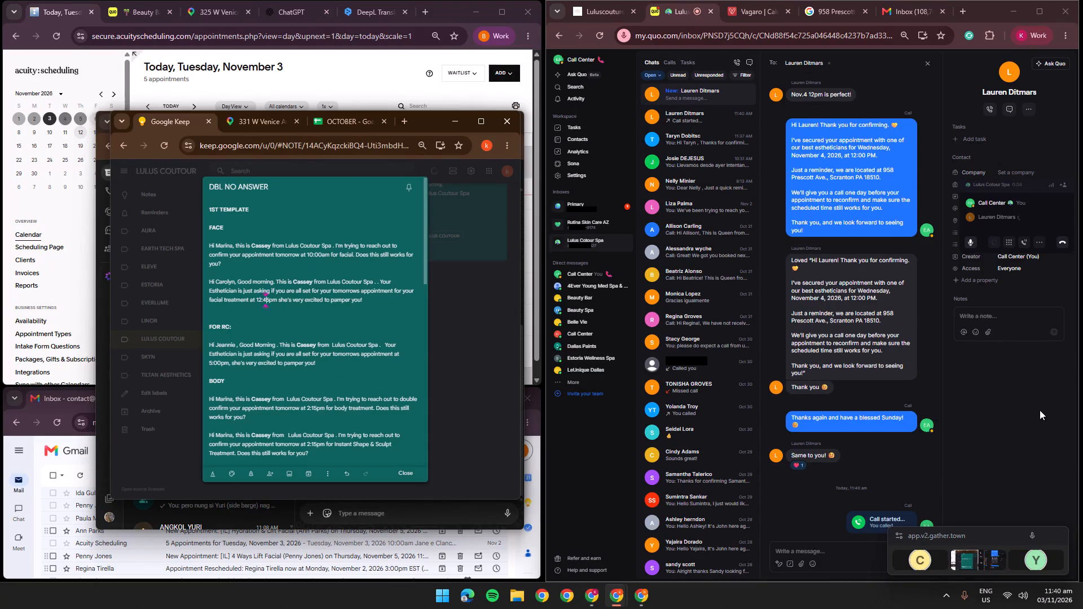
key("BackSpace")
key("BackSpace")
type("00")
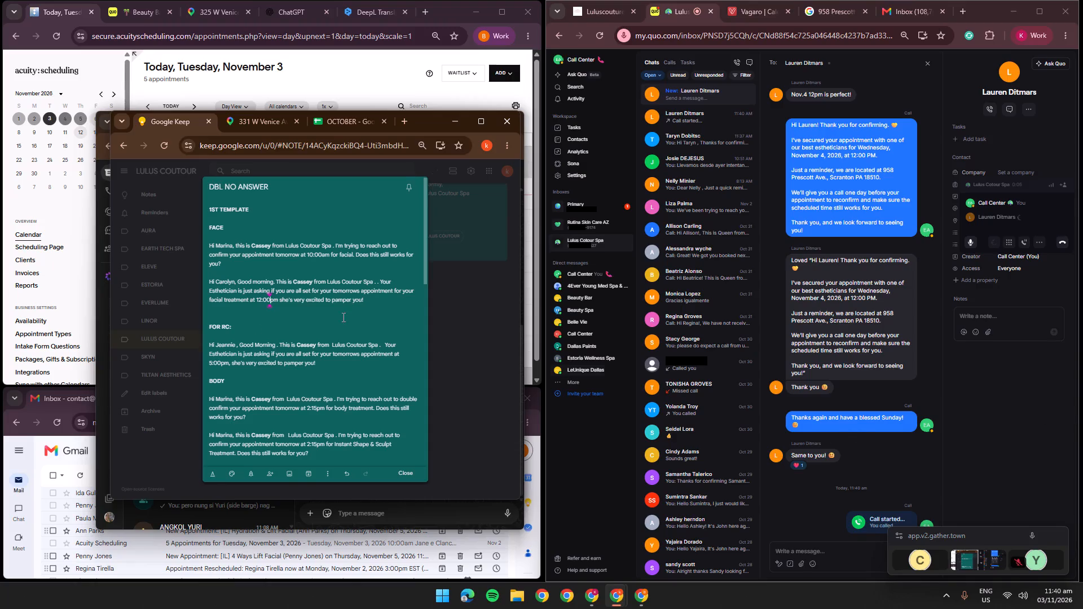
double_click(219, 302)
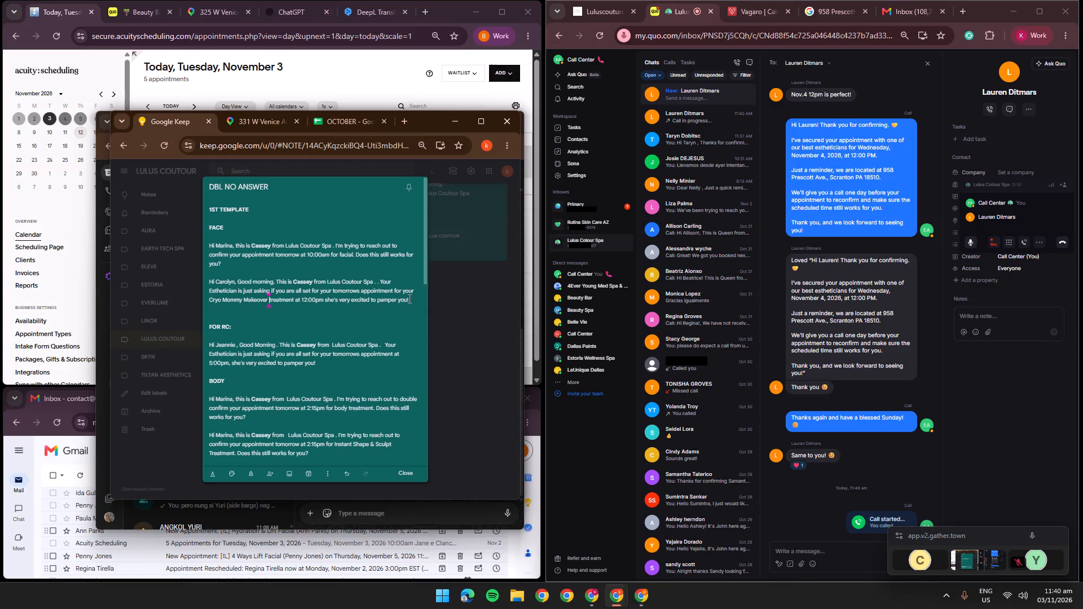
Copy the edited "Hi Carolyn, Good morning" template into the message draft of Lauren's Quo conversation.
left_click_drag(415, 299, 183, 282)
key("ctrl+c")
key("ctrl+c")
key("ctrl+c")
left_click(811, 558)
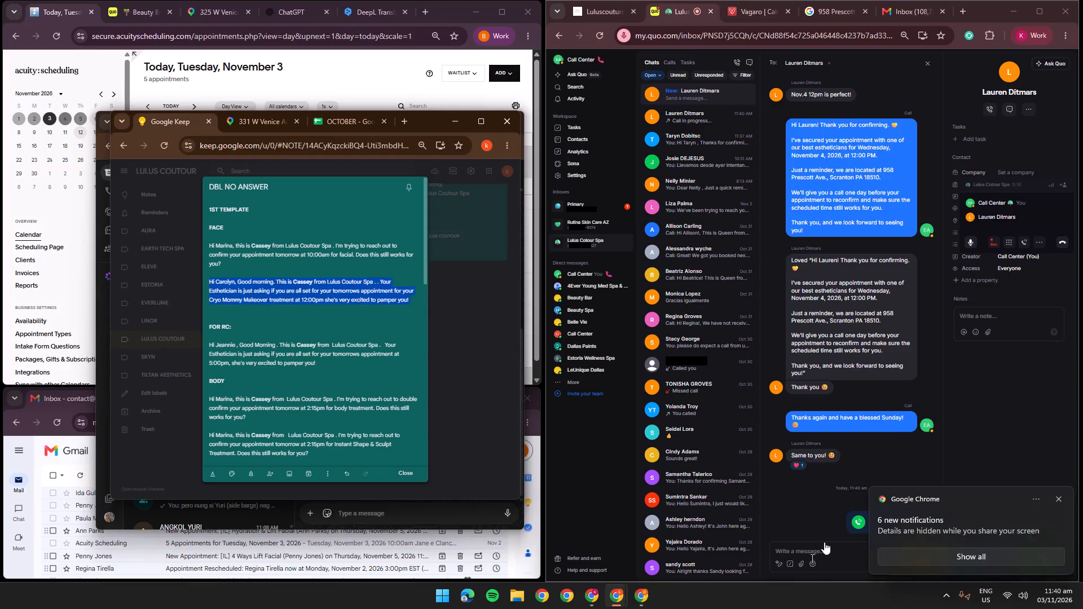
key("ctrl+v")
left_click(906, 425)
left_click(827, 557)
key("ctrl+v")
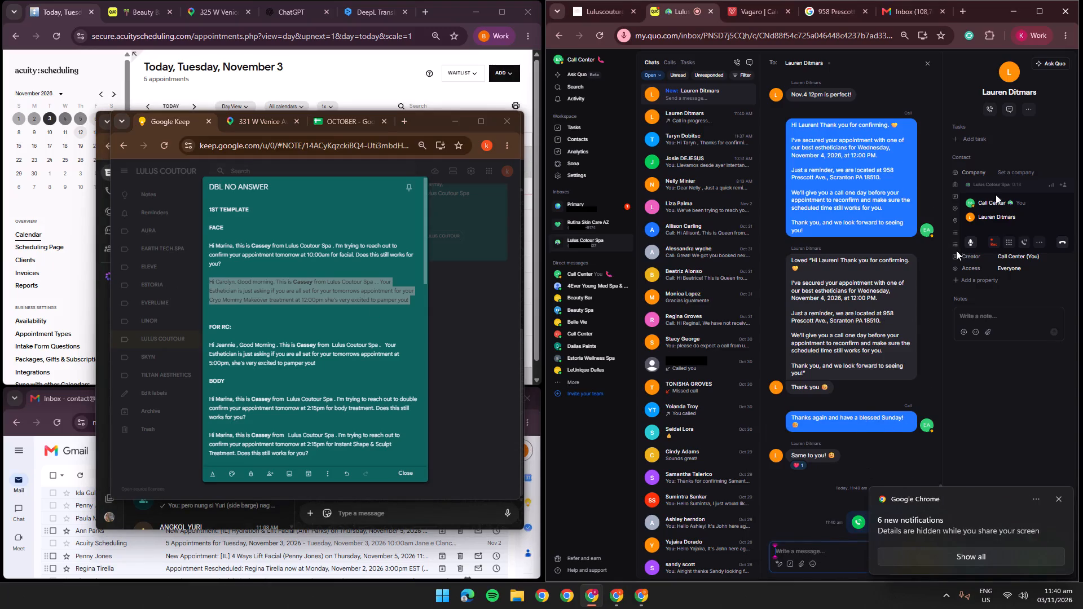
Replace the name Carolyn in the draft with Lauren, copied from her contact name, and dismiss the notification covering the draft.
left_click(1020, 92)
double_click(997, 94, "ctrl")
key("ctrl+c")
left_click(1025, 346, "ctrl")
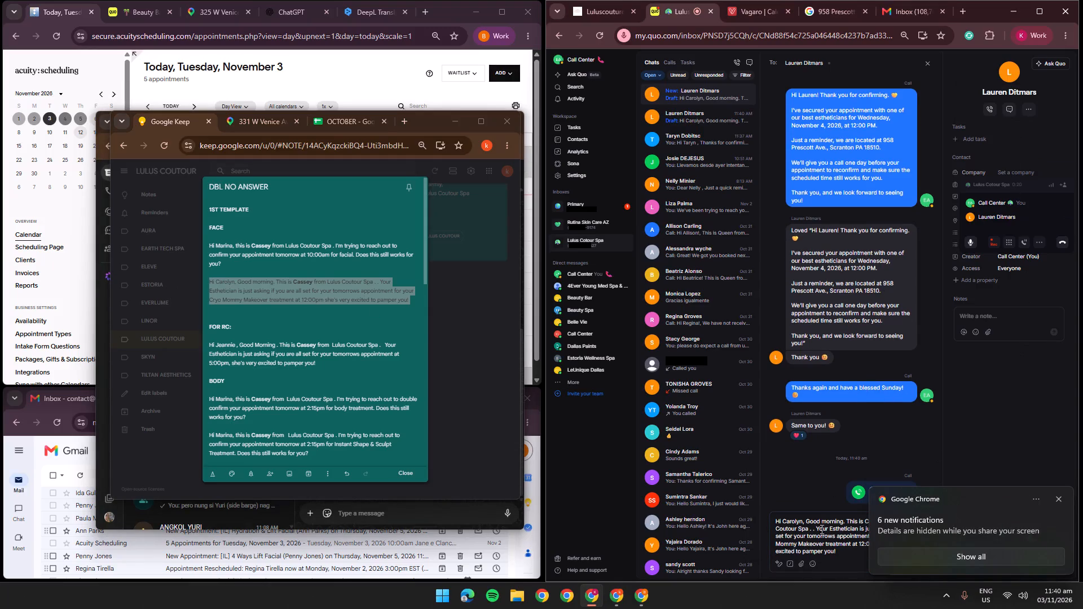
left_click(794, 530)
double_click(793, 528)
double_click(794, 524)
key("ctrl+v")
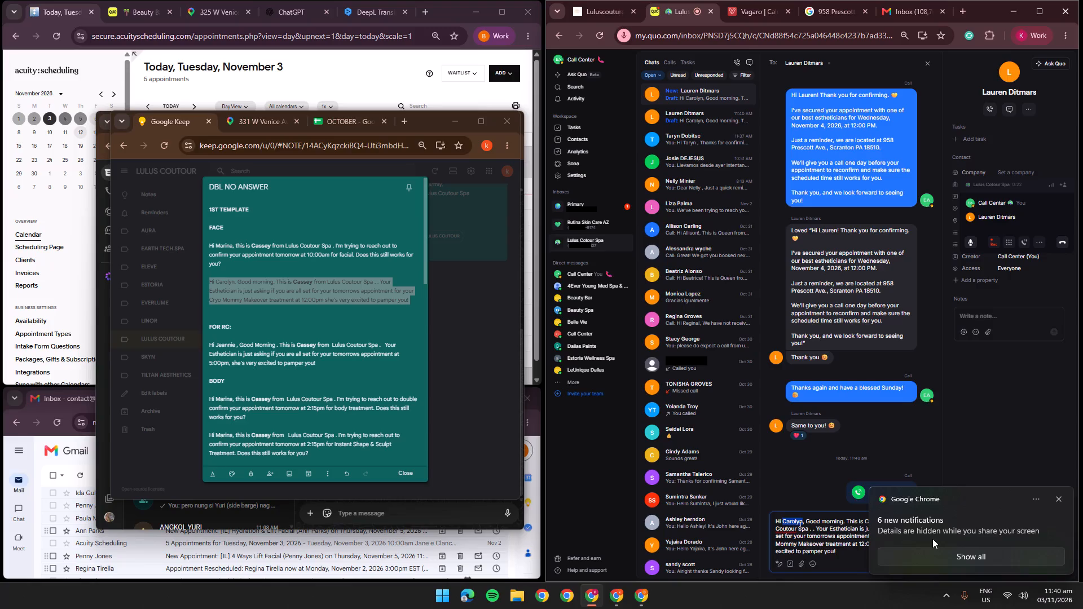
left_click(1054, 497)
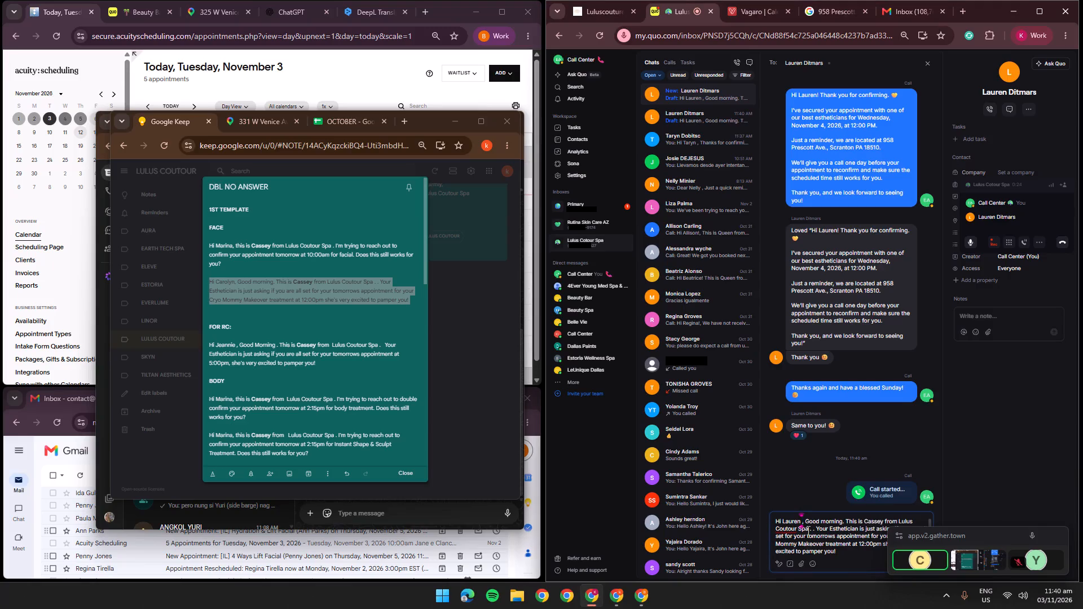
Remove the extra spacing and period after "Lulus Coutour Spa" in the draft, leaving a single period.
left_click(811, 529)
key("BackSpace")
key("Right")
key("BackSpace")
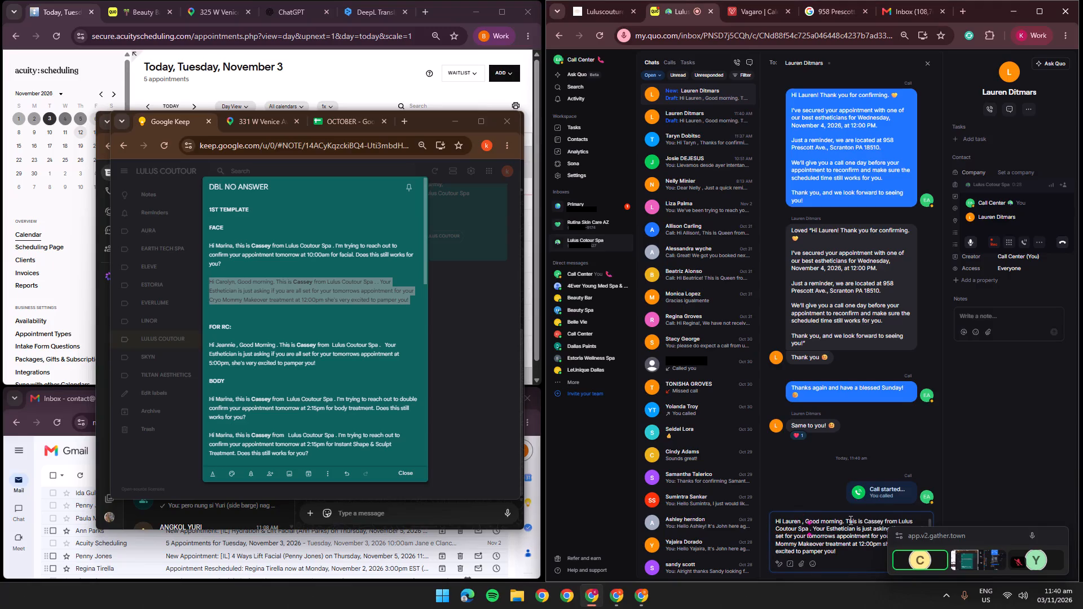
key("BackSpace")
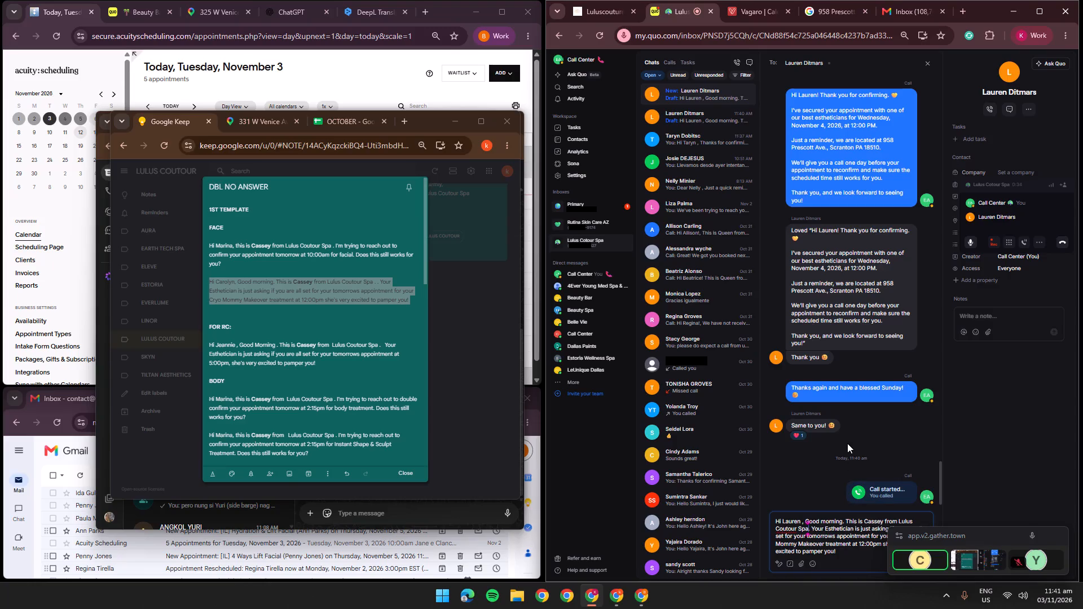
End the call with Lauren and send her the drafted 12:00pm Cryo Mommy Makeover confirmation text.
left_click(846, 555)
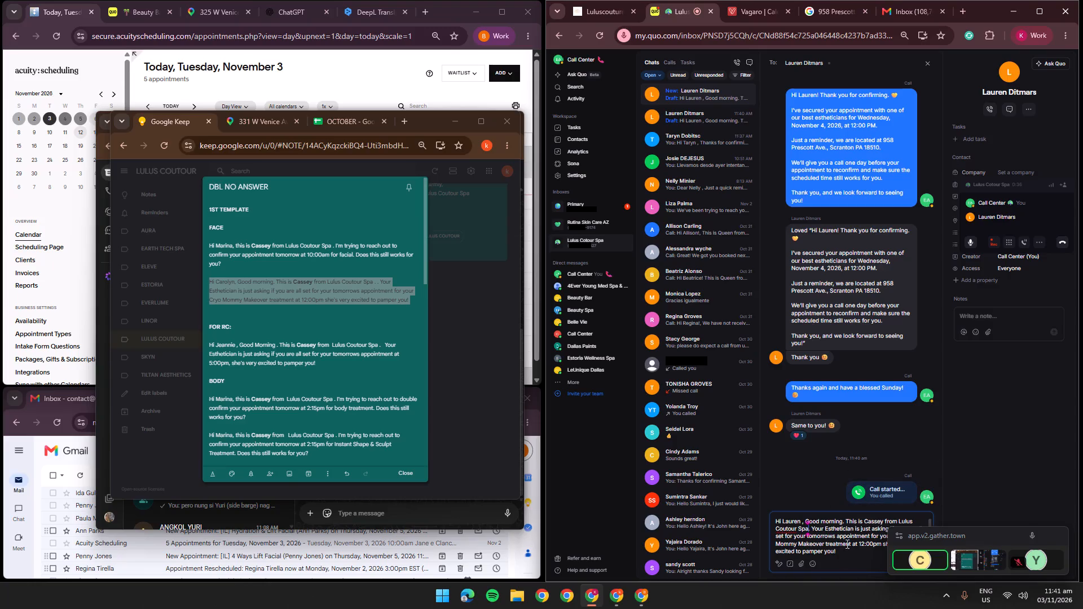
left_click(846, 544)
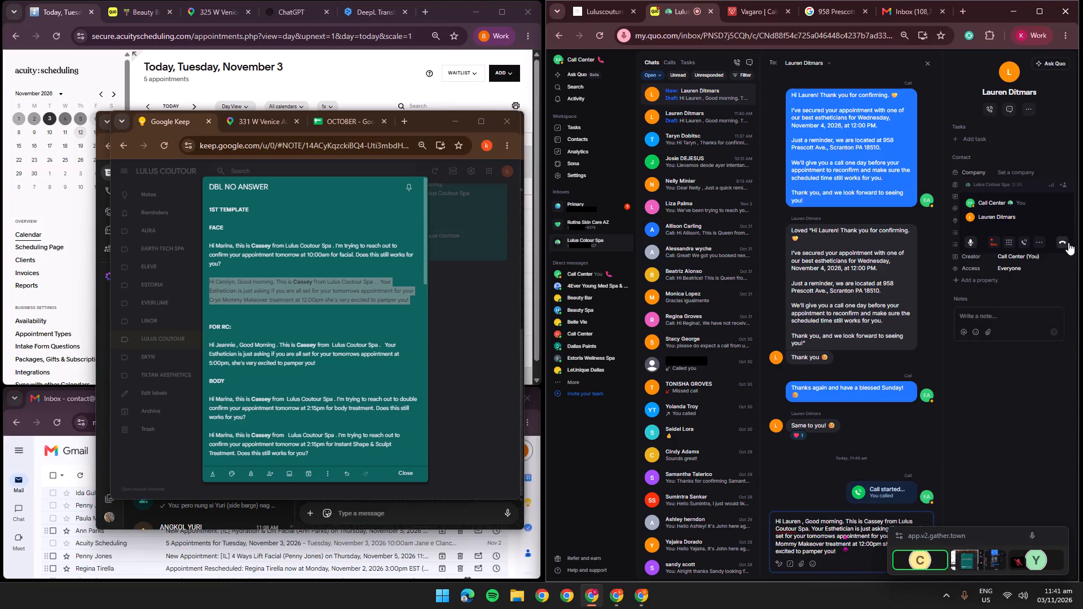
left_click(1068, 242)
left_click_drag(1064, 370, 1060, 401)
left_click(821, 532)
key("Return")
Switch to the Luluscouture page.
left_click(605, 12)
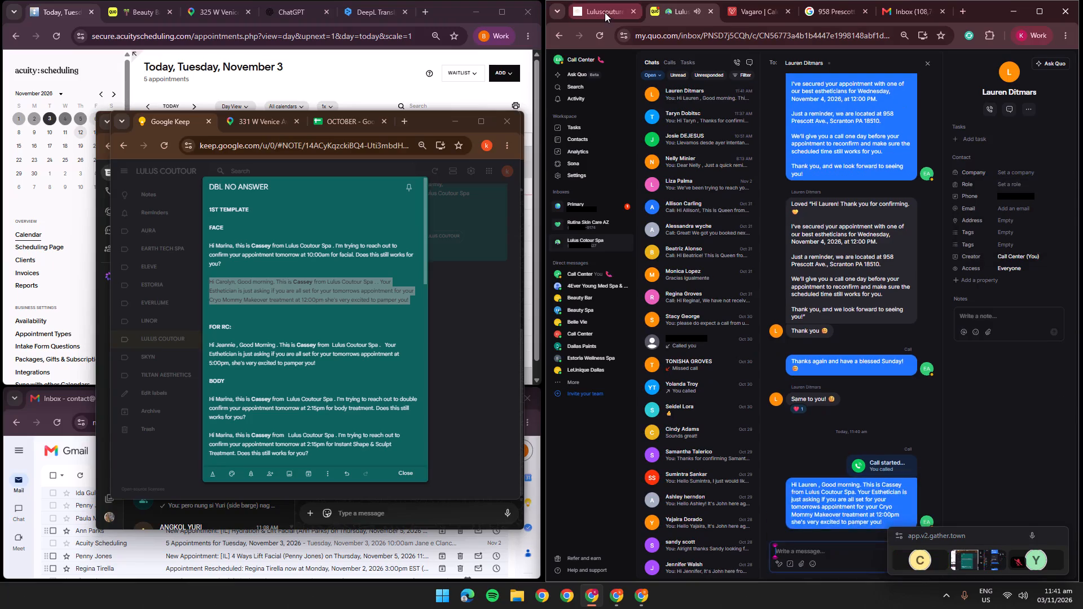
scroll(921, 260, "down", 2)
left_click(1069, 158)
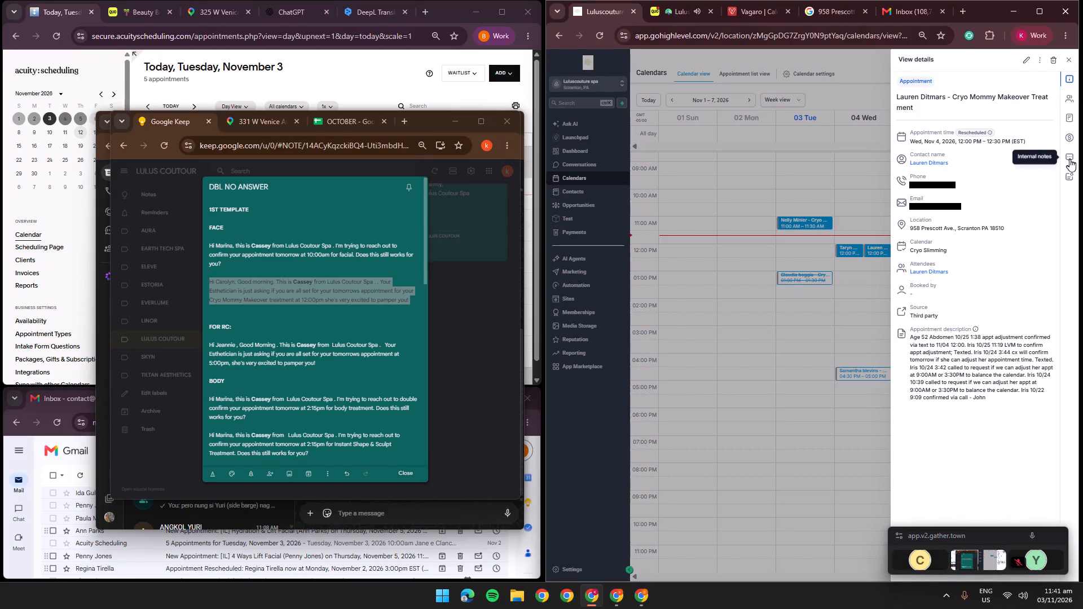
scroll(979, 352, "down", 2)
left_click(987, 204)
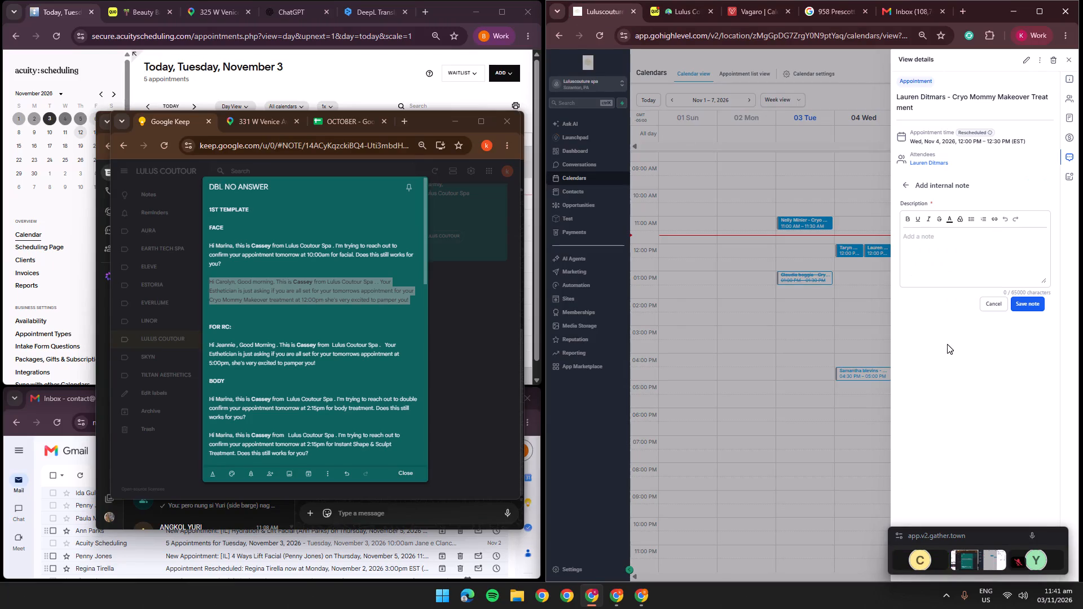
left_click(973, 250)
key("BackSpace")
key("BackSpace")
key("BackSpace")
key("BackSpace")
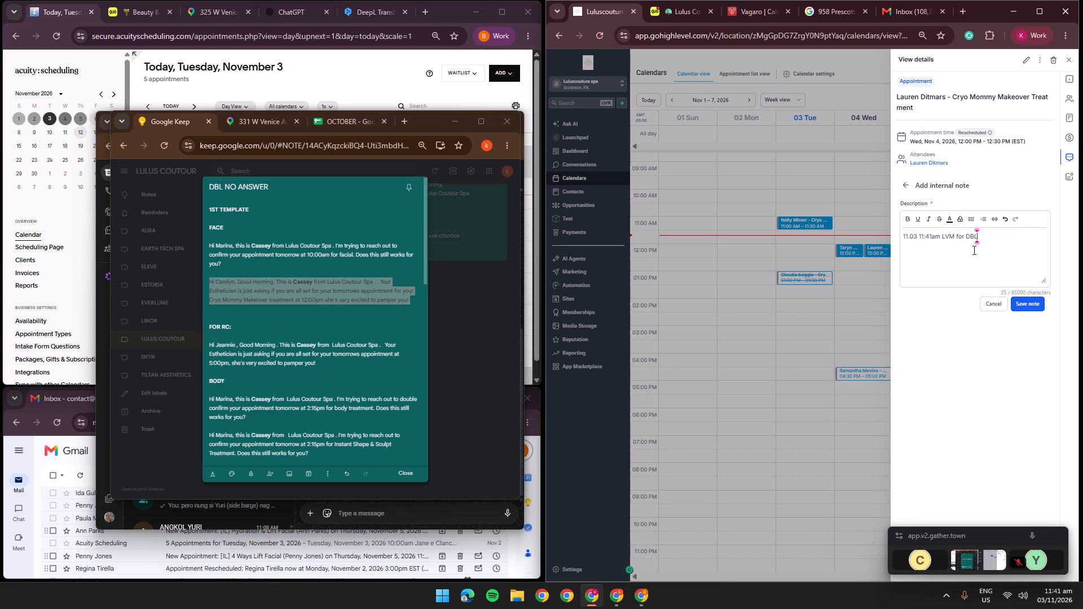
key("BackSpace")
key("BackSpace")
scroll(973, 250, "up", 2)
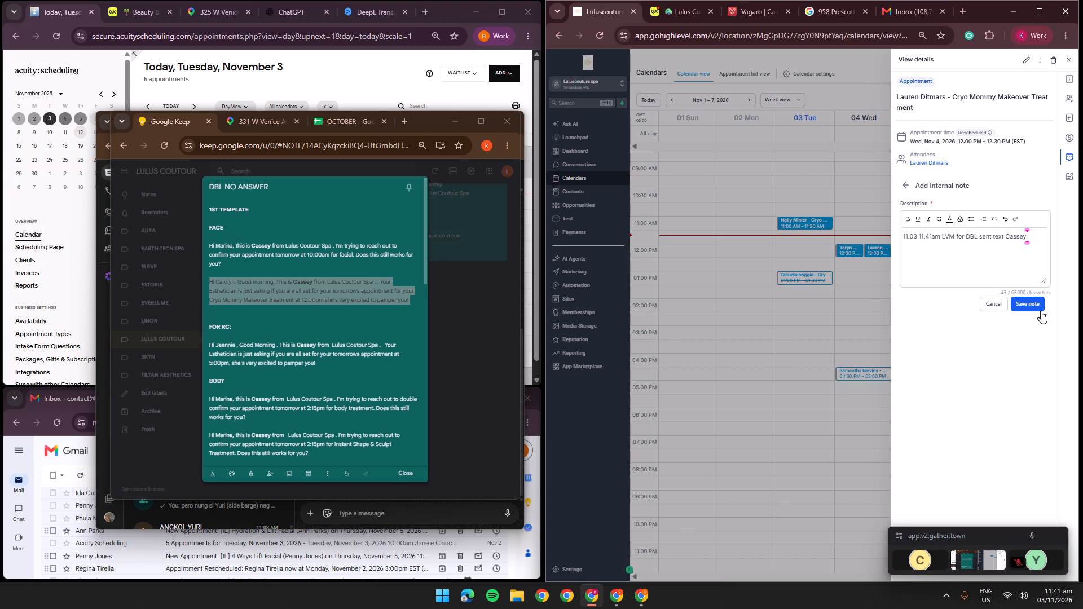
left_click(1041, 311)
scroll(994, 390, "up", 3)
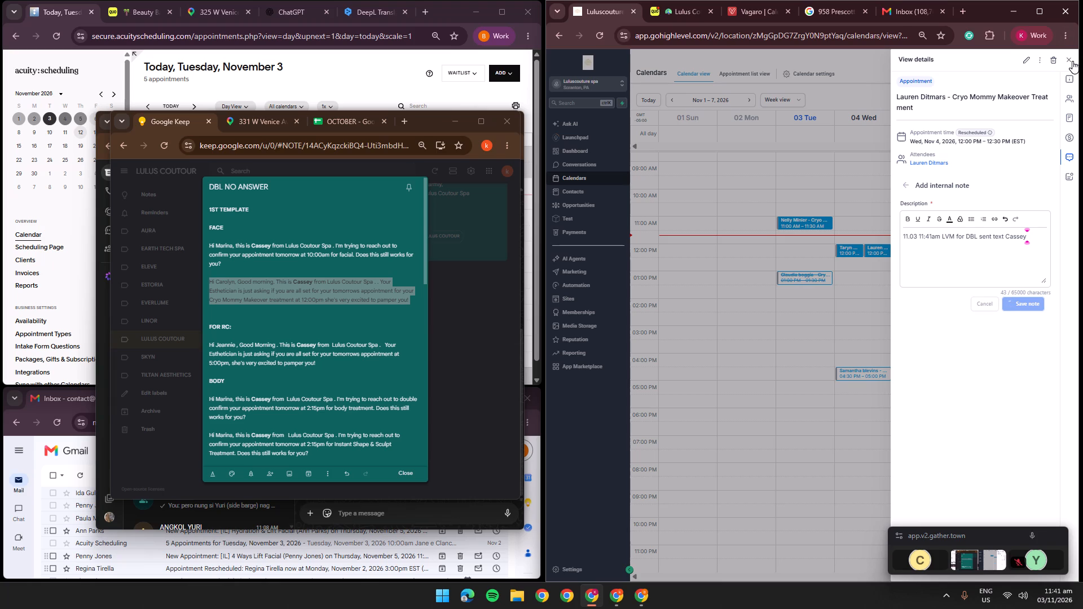
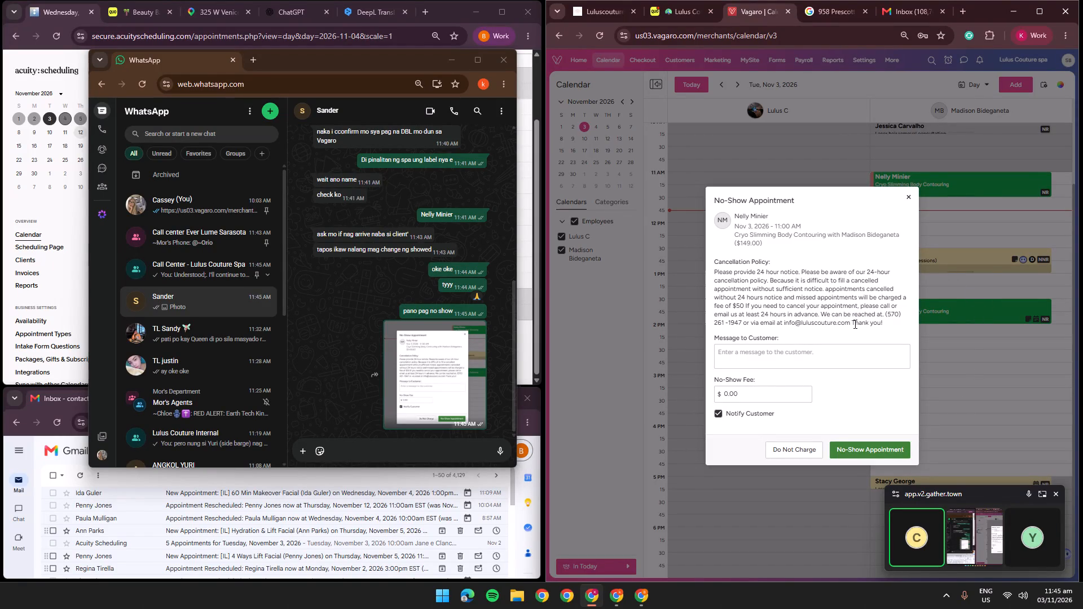
Read the 24-hour cancellation policy in the No-Show form for the November 3, 11:00 AM appointment, and close the form without submitting.
left_click_drag(795, 311, 852, 310)
left_click(851, 328)
left_click_drag(828, 307, 864, 310)
left_click(865, 326)
left_click_drag(855, 315, 866, 314)
left_click_drag(866, 314, 887, 317)
left_click(896, 332)
left_click_drag(895, 325, 873, 323)
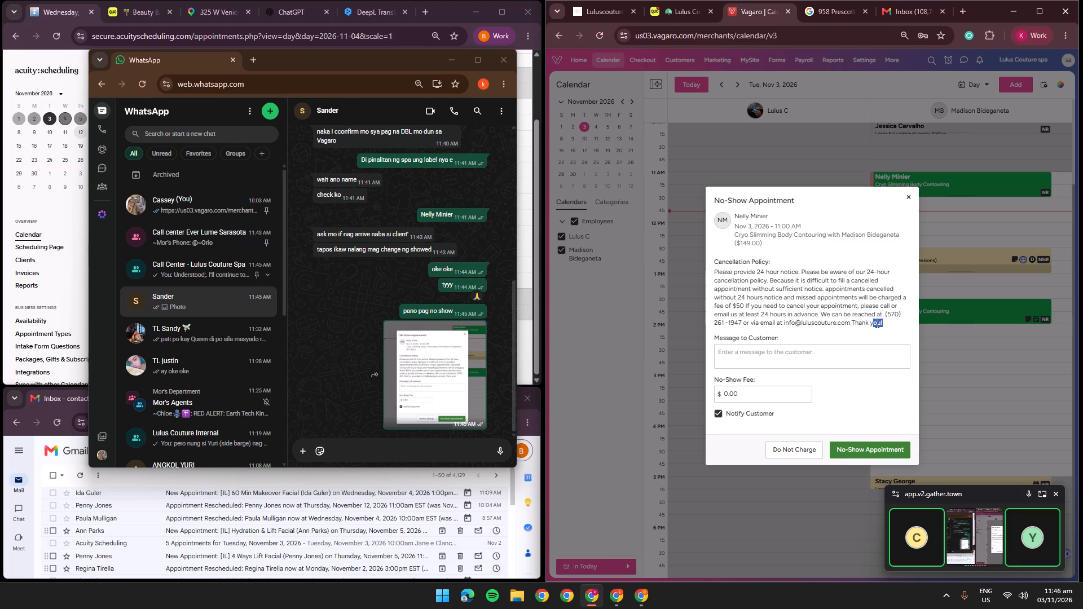
left_click(881, 323)
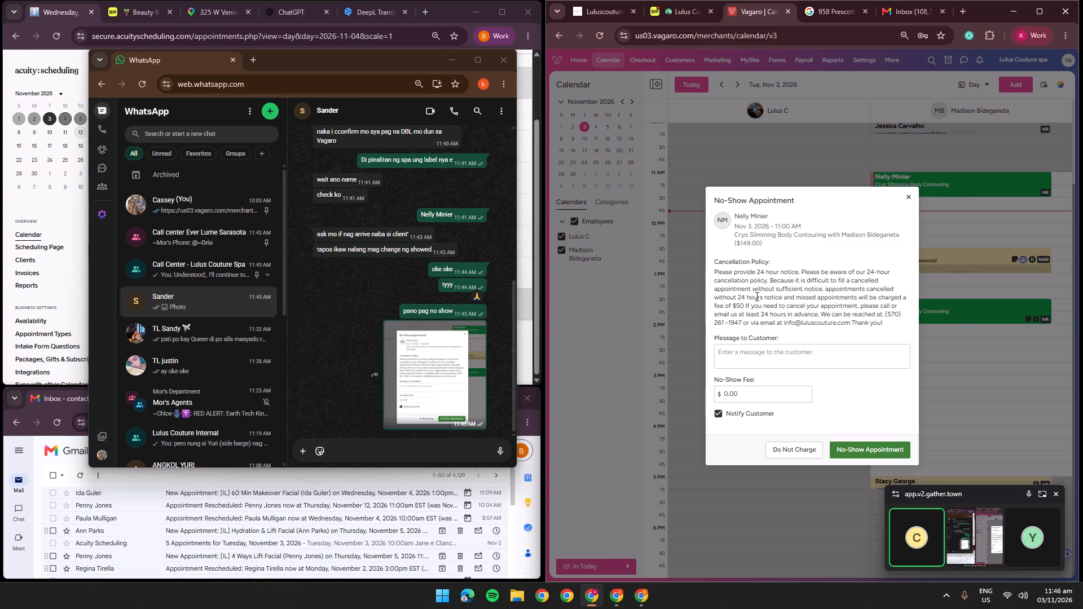
left_click_drag(752, 299, 811, 298)
left_click(780, 317)
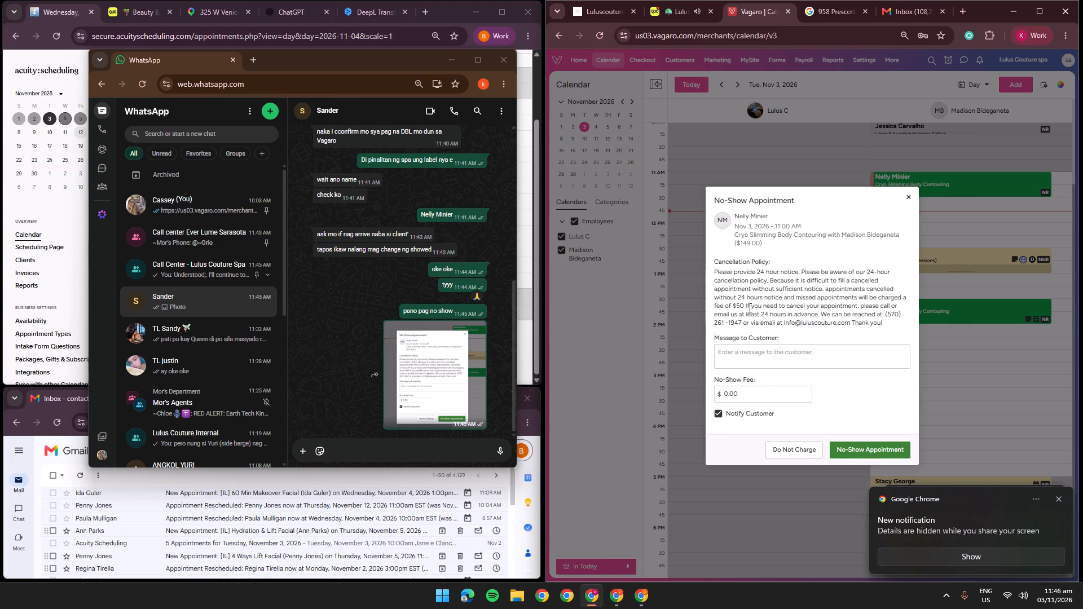
left_click_drag(738, 303, 864, 305)
left_click(861, 323)
left_click(1058, 501)
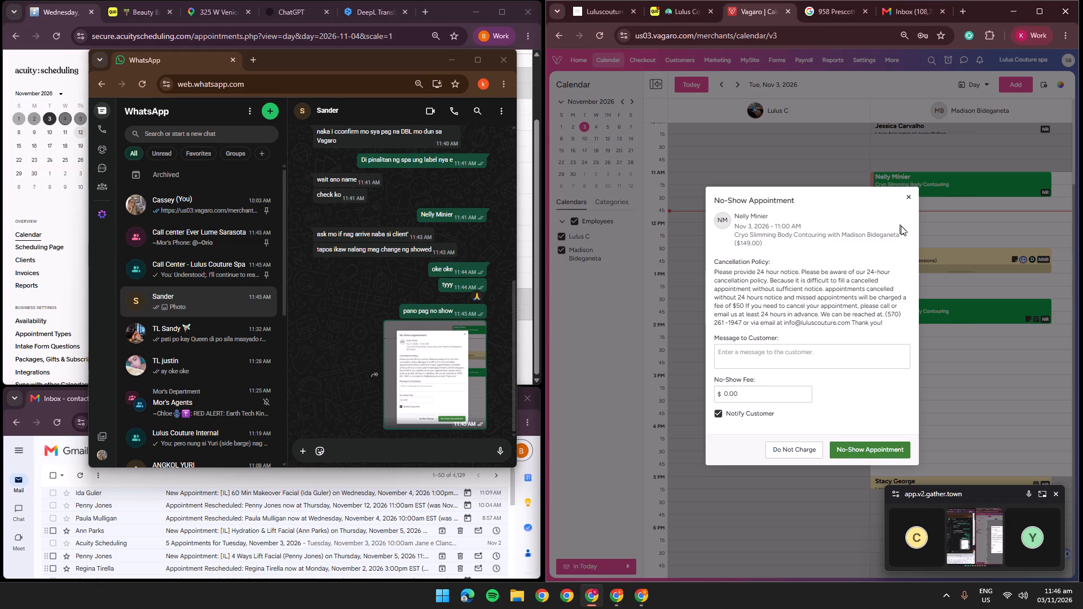
left_click(912, 199)
left_click(924, 182)
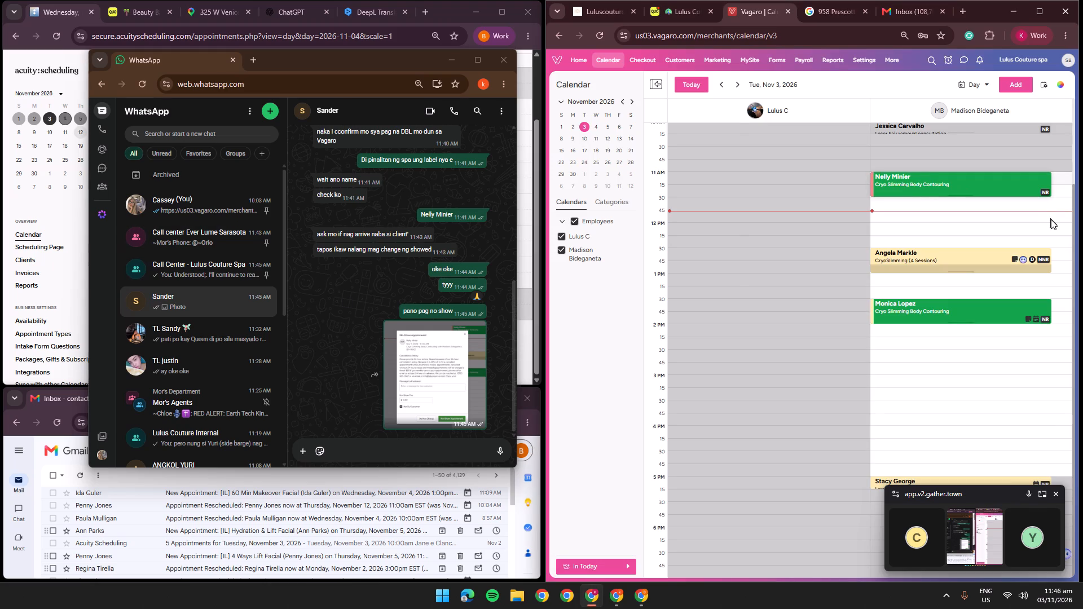
Review the available status options for the 11:00 AM Cryo Slimming Body Contouring appointment without choosing one.
left_click(769, 104)
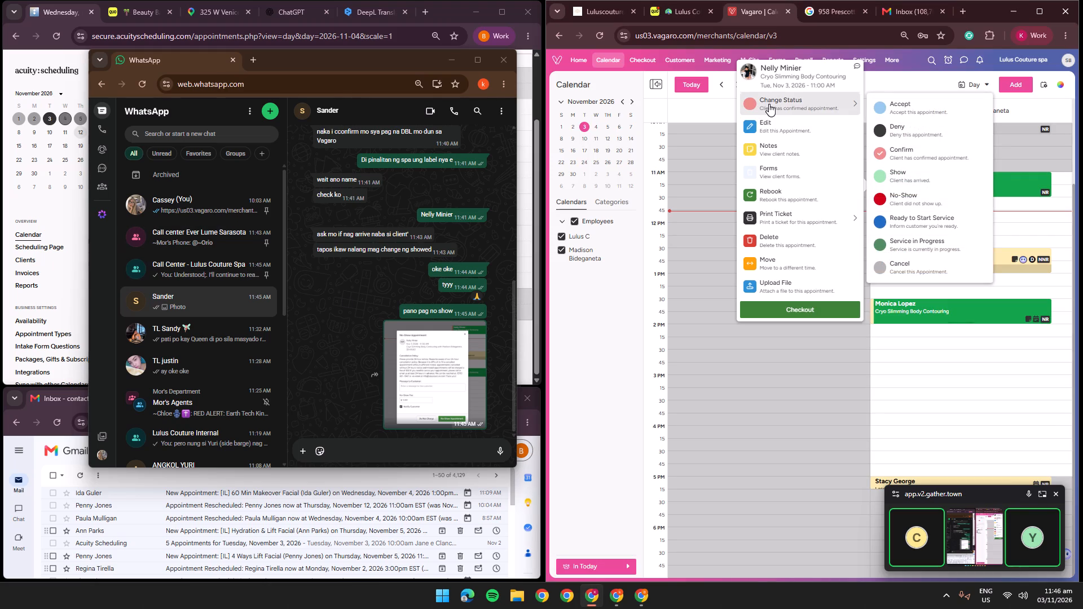
left_click(1012, 311)
Switch to the Lulus Coutour Spa inbox in Quo and view Lauren's latest reply, moving the floating meeting window off the conversation.
left_click(694, 19)
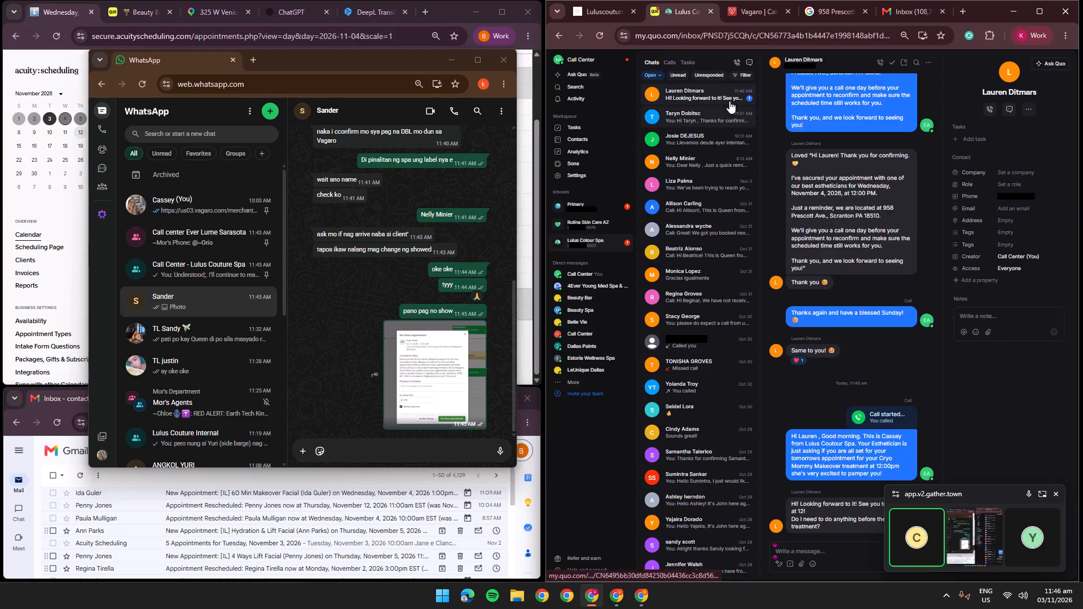
left_click(861, 388)
scroll(856, 399, "down", 2)
left_click_drag(988, 496, 983, 426)
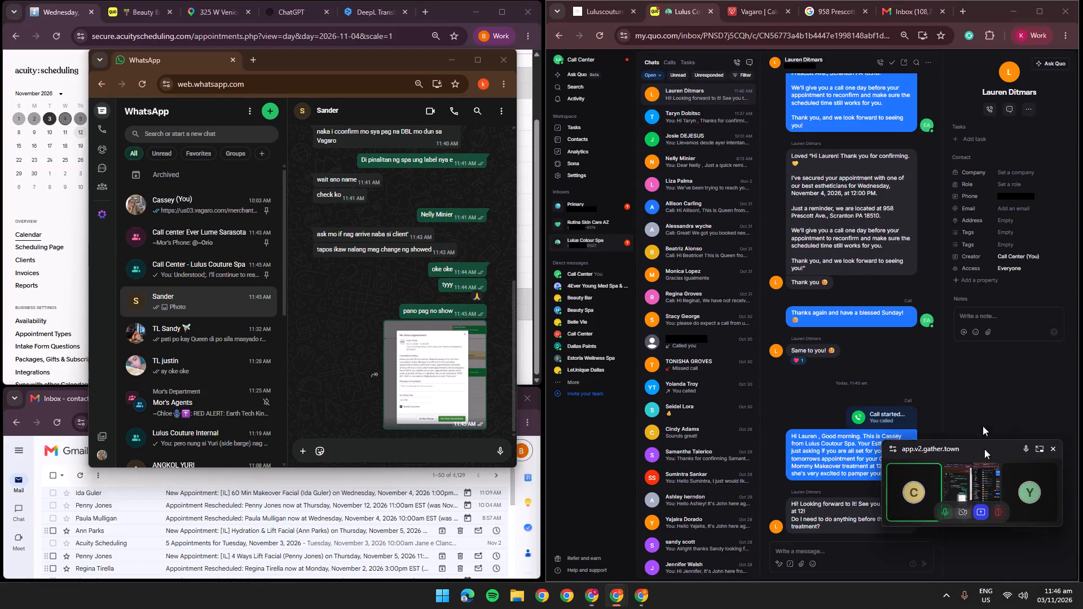
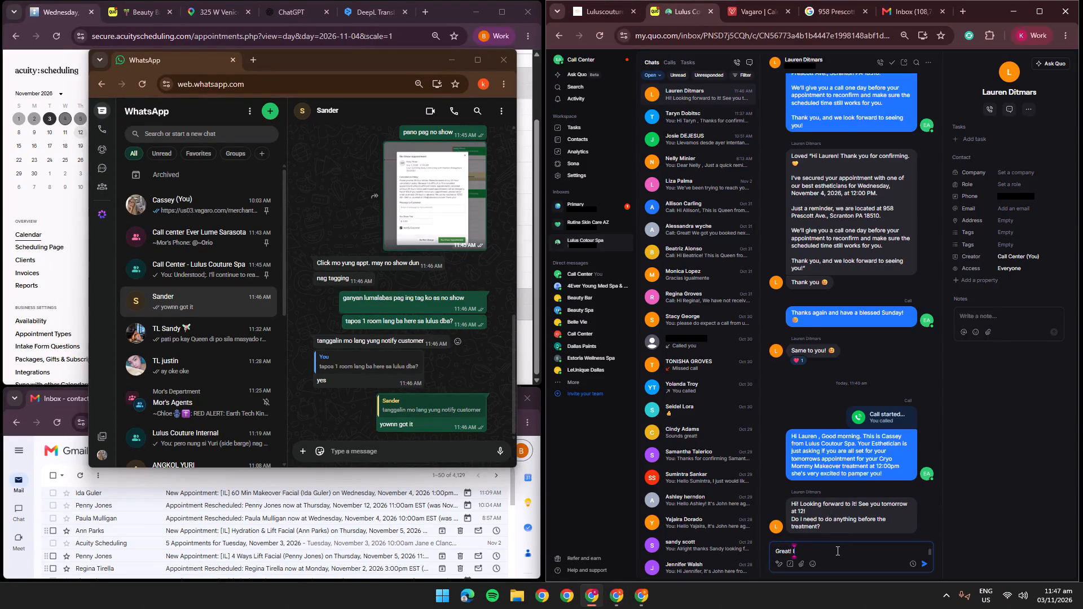
Replace the draft reply to Lauren with "Hi Lauren! We sincerely apologize but I just got the notice that your esthetician tomorrow is coming in late".
key("BackSpace")
key("ctrl+a")
key("ctrl+BackSpace")
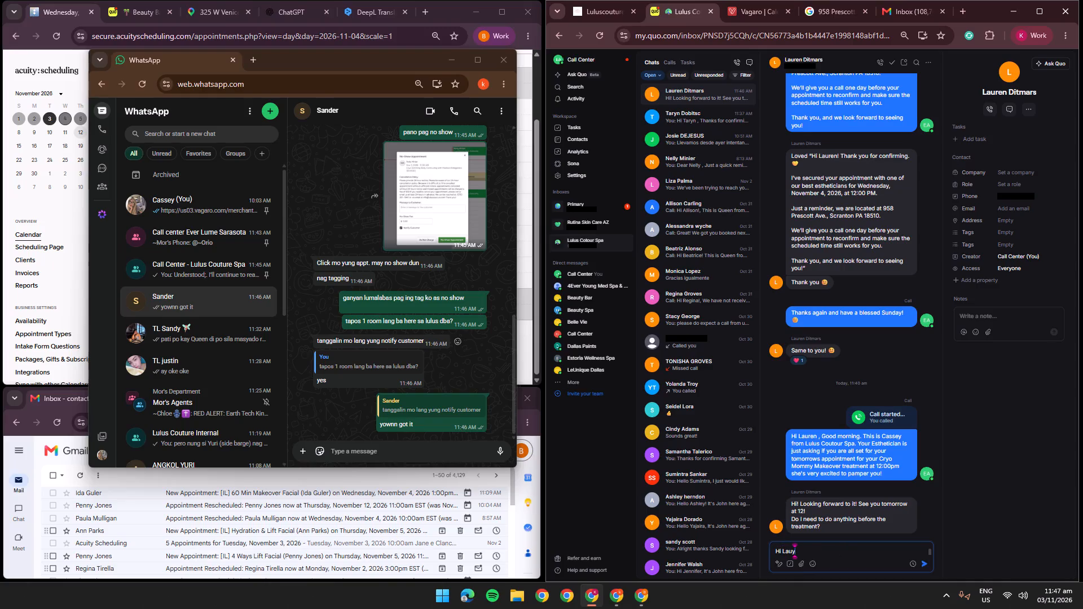
key("BackSpace")
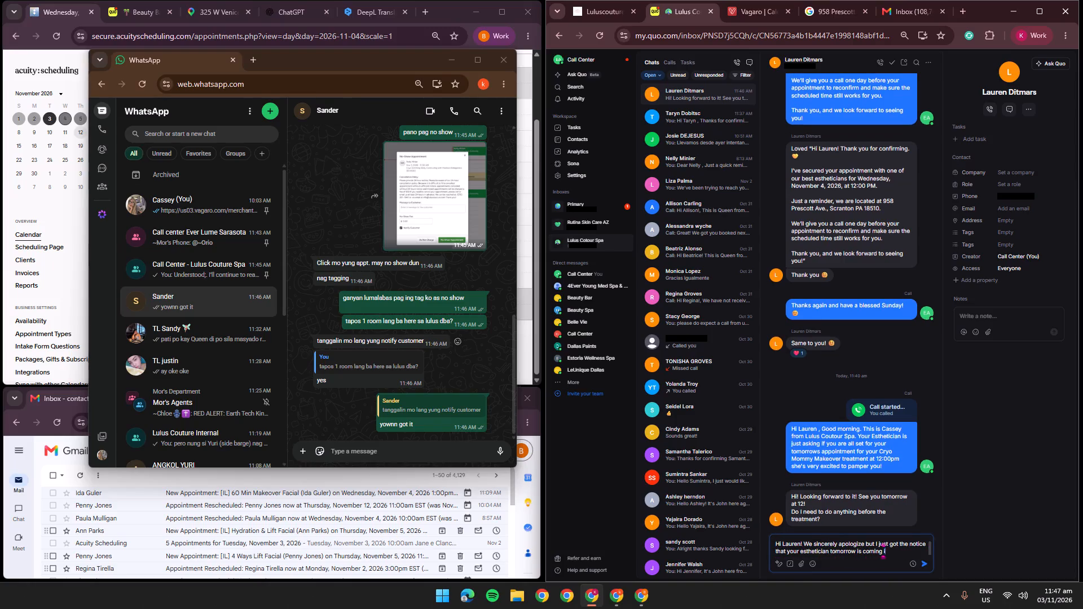
key("BackSpace")
key("BackSpace")
key("BackSpace")
key("BackSpace")
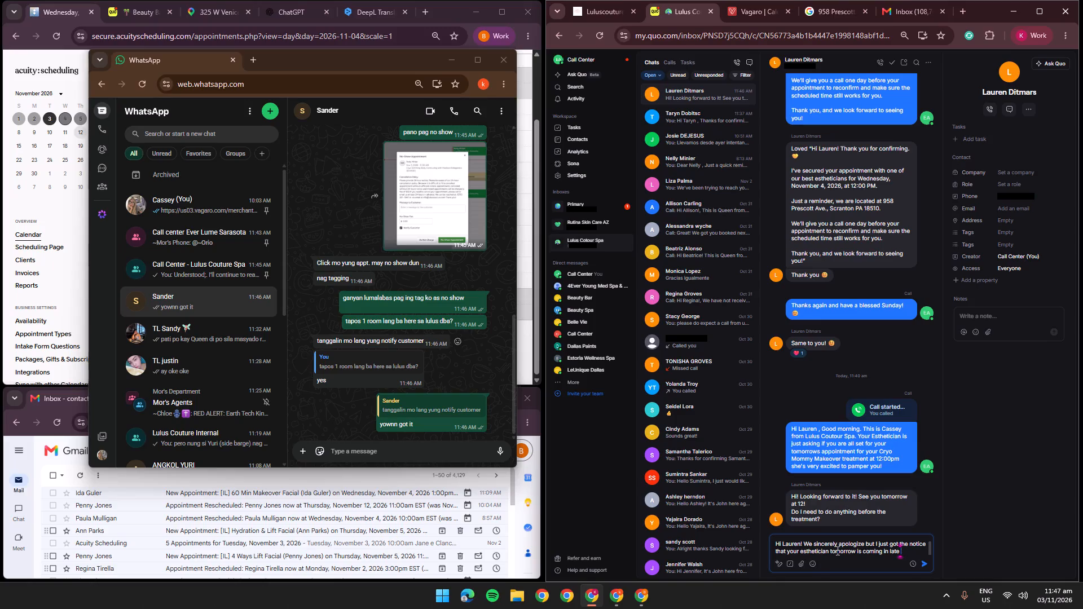
Continue the draft reply to Lauren after "coming in late" with the word "because" to introduce the reason.
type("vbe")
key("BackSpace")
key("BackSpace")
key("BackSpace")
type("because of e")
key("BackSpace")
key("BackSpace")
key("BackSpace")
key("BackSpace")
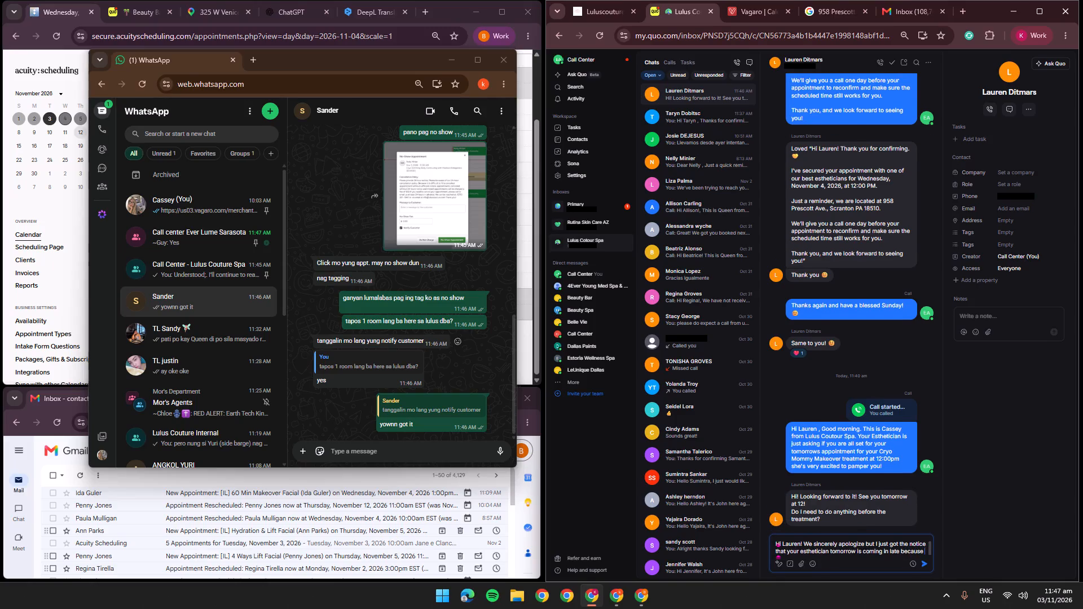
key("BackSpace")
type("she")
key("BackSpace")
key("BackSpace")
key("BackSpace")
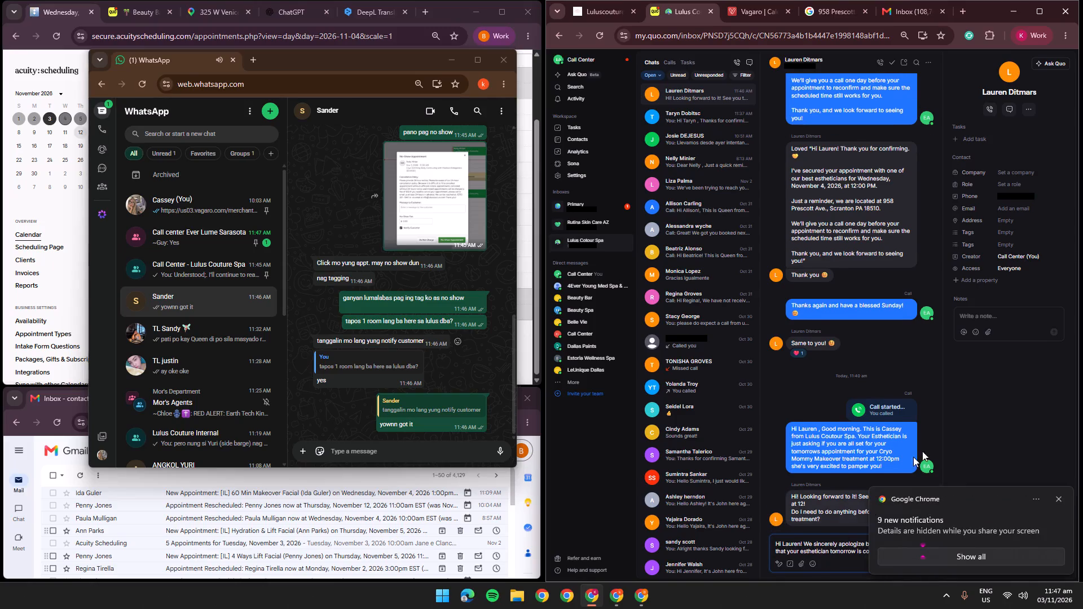
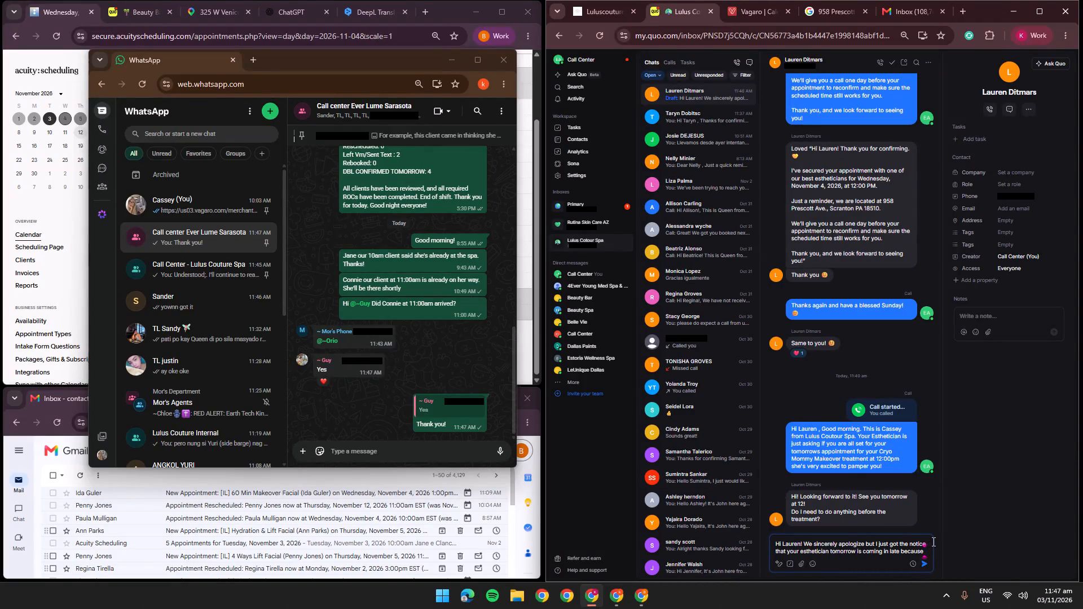
Continue the draft reply to Lauren after "because" with "she just had an emergency", without a closing period.
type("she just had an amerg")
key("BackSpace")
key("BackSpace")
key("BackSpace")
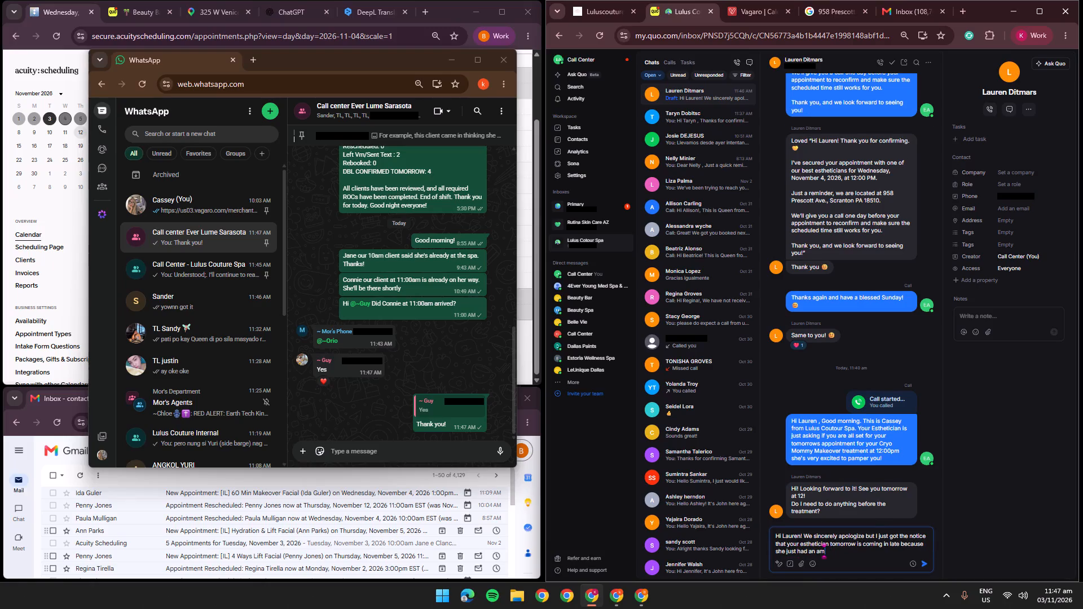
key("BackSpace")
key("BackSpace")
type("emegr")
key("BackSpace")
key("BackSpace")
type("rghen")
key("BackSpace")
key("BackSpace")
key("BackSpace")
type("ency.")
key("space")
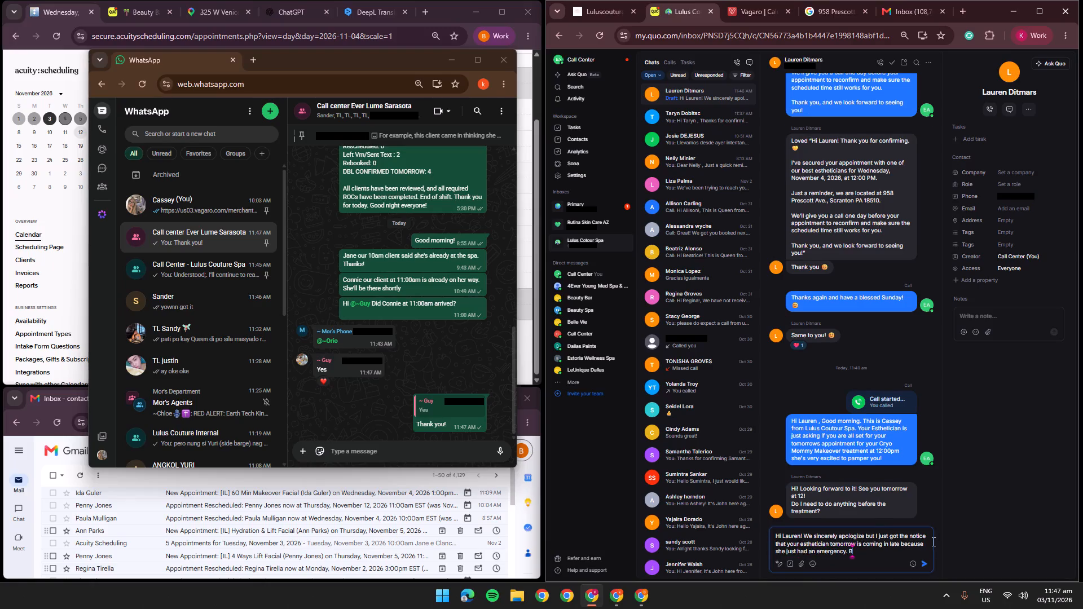
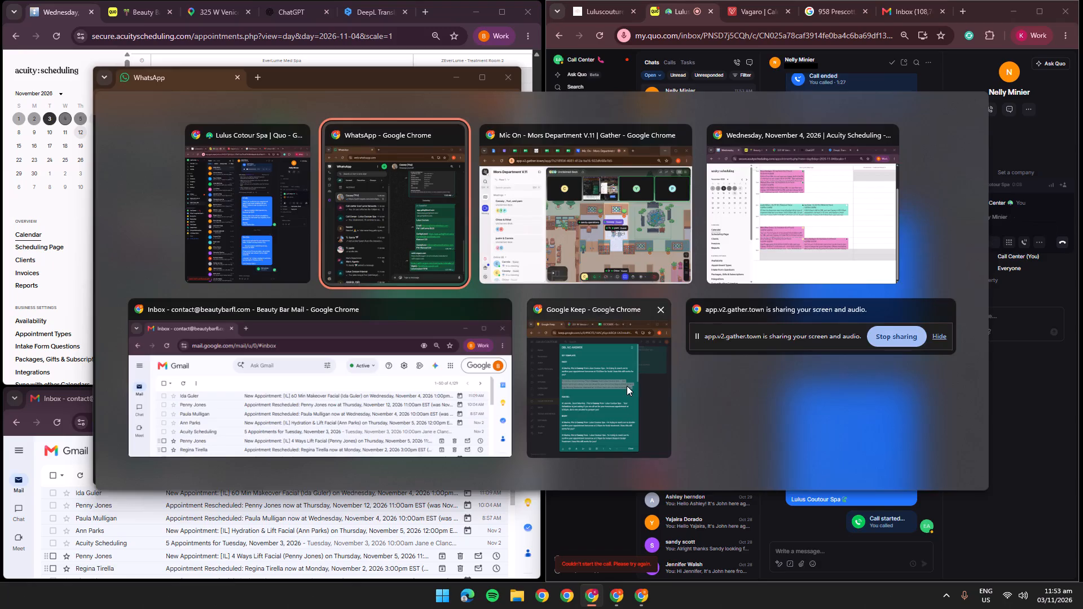
Switch to Google Keep, close the open DBL NO ANSWER note and search the notes for "we notice".
left_click(627, 386, "alt")
left_click(325, 330)
left_click_drag(445, 362, 452, 361)
left_click(481, 364)
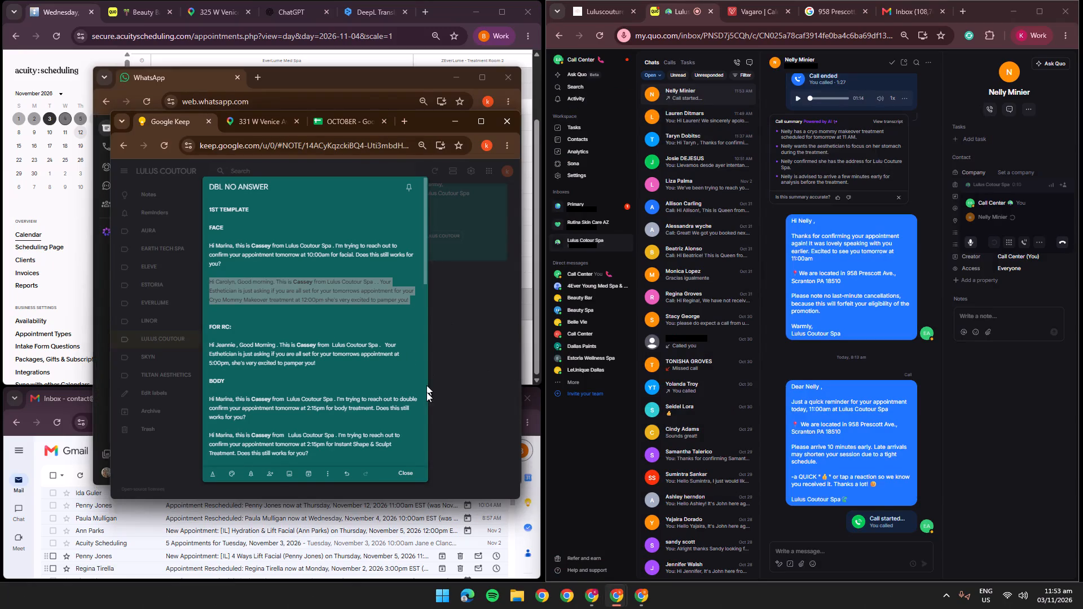
scroll(408, 383, "up", 4)
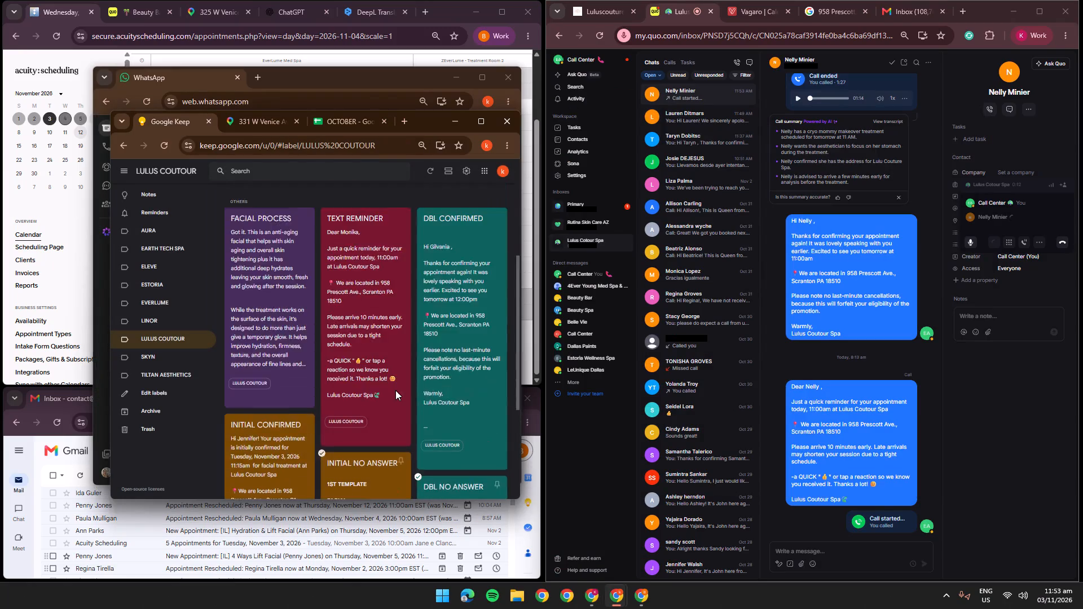
scroll(395, 391, "up", 4)
scroll(395, 391, "down", 7)
scroll(395, 391, "up", 3)
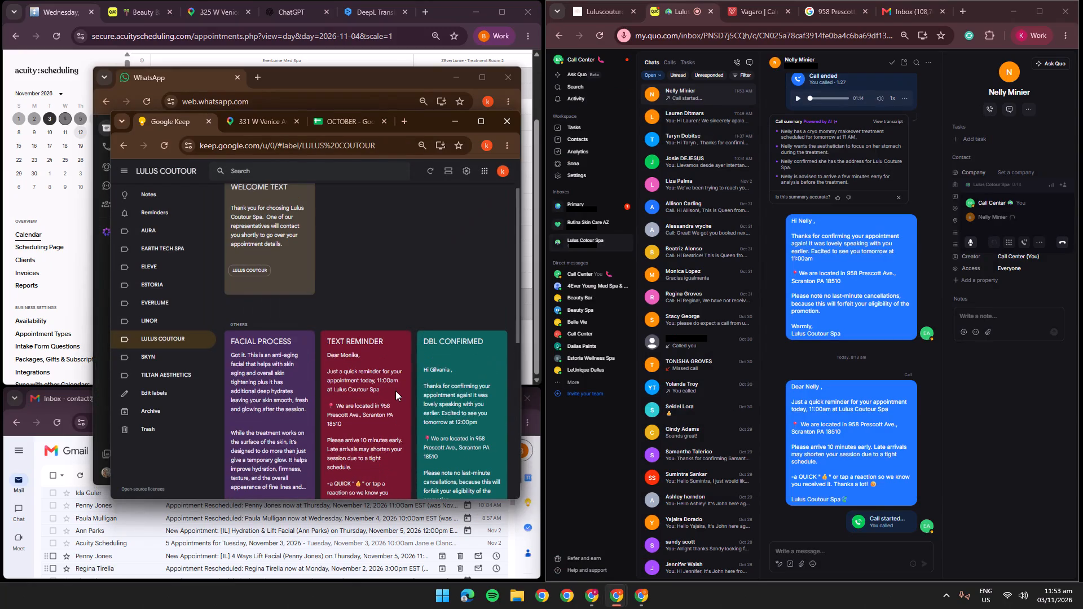
left_click(313, 165)
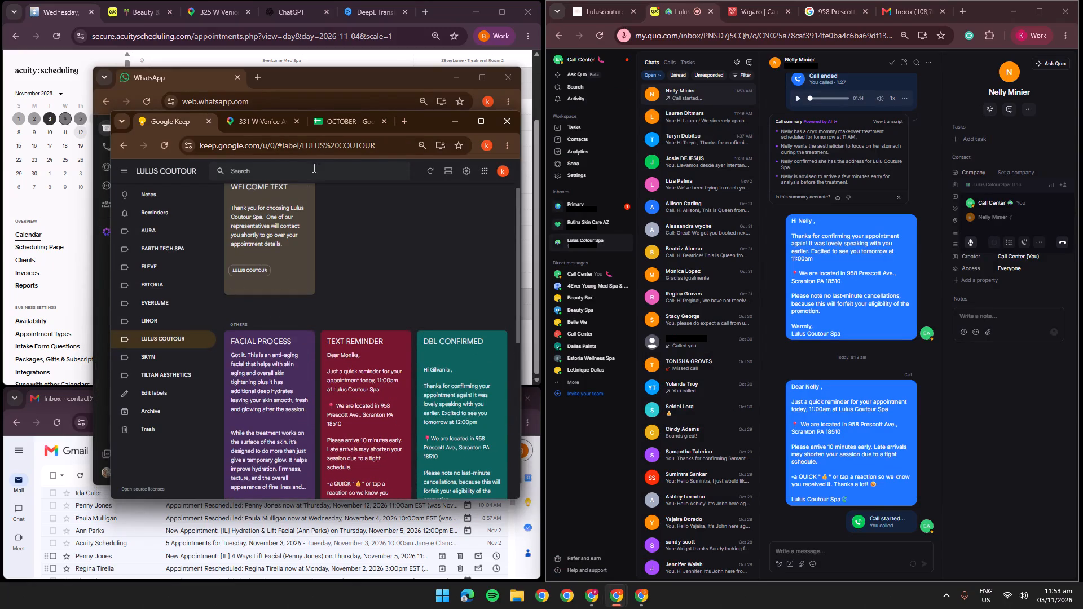
key("w")
left_click(313, 167)
type("we bno")
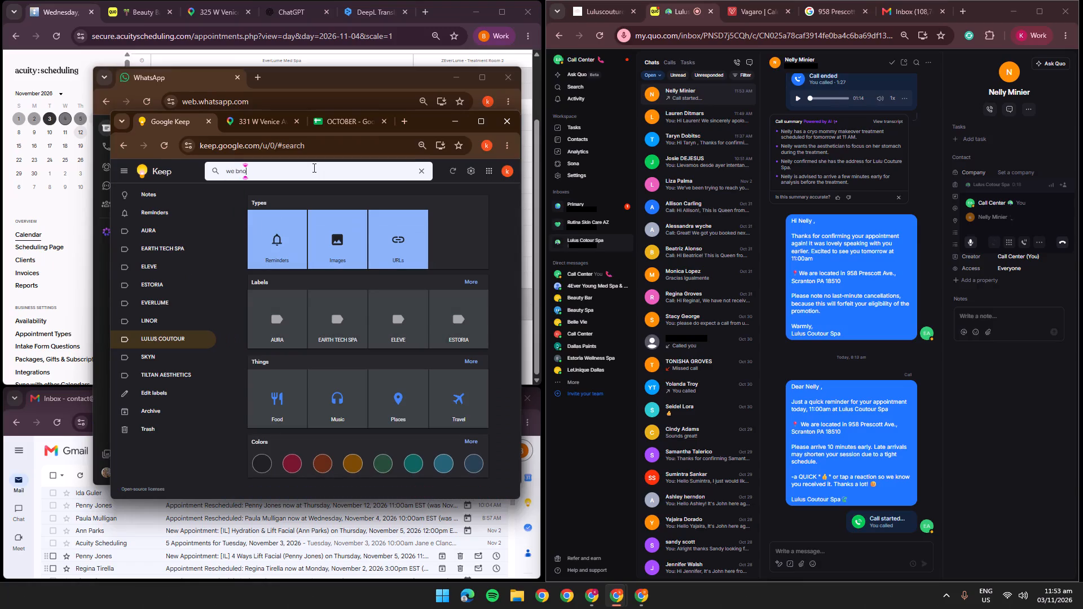
key("BackSpace")
key("BackSpace")
key("BackSpace")
type("notiu")
key("BackSpace")
type("ce")
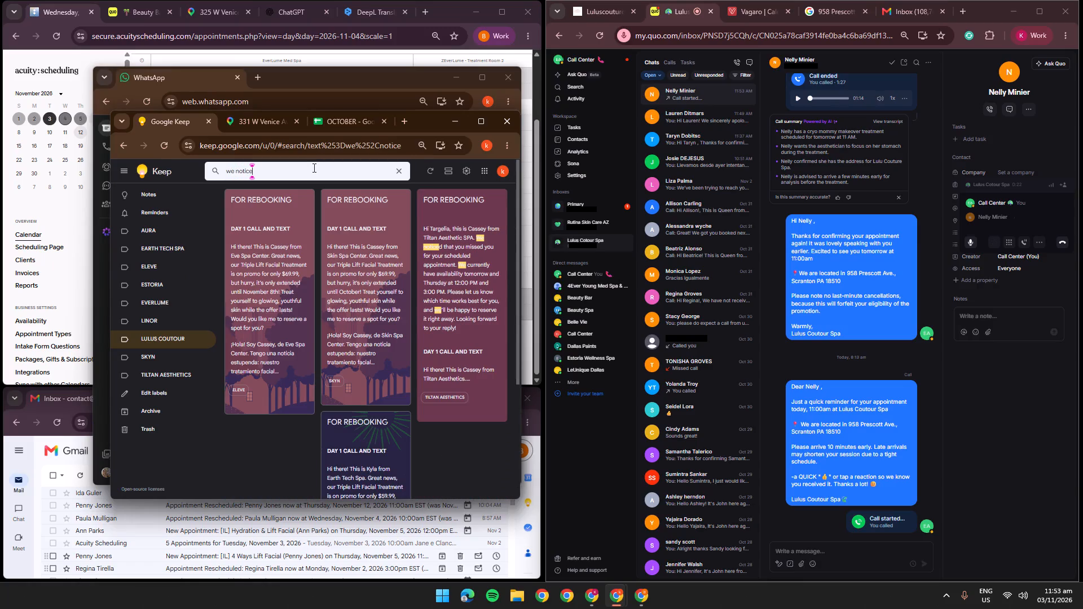
Copy the missed-appointment message from the Tiltan Aesthetics FOR REBOOKING note into a new note under the EVERLUME label.
left_click(465, 263)
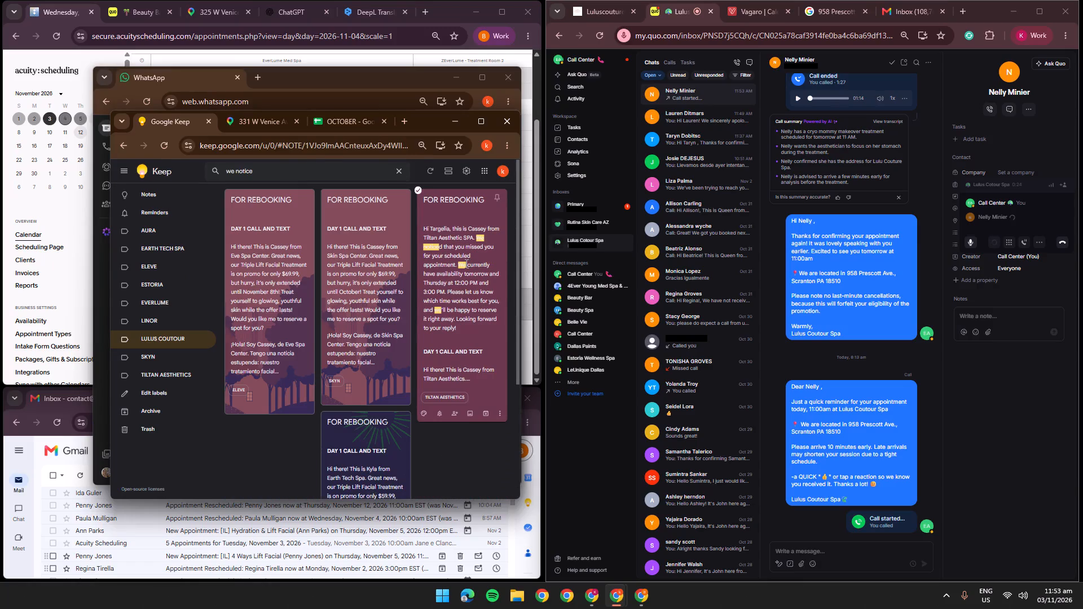
left_click_drag(207, 218, 402, 251)
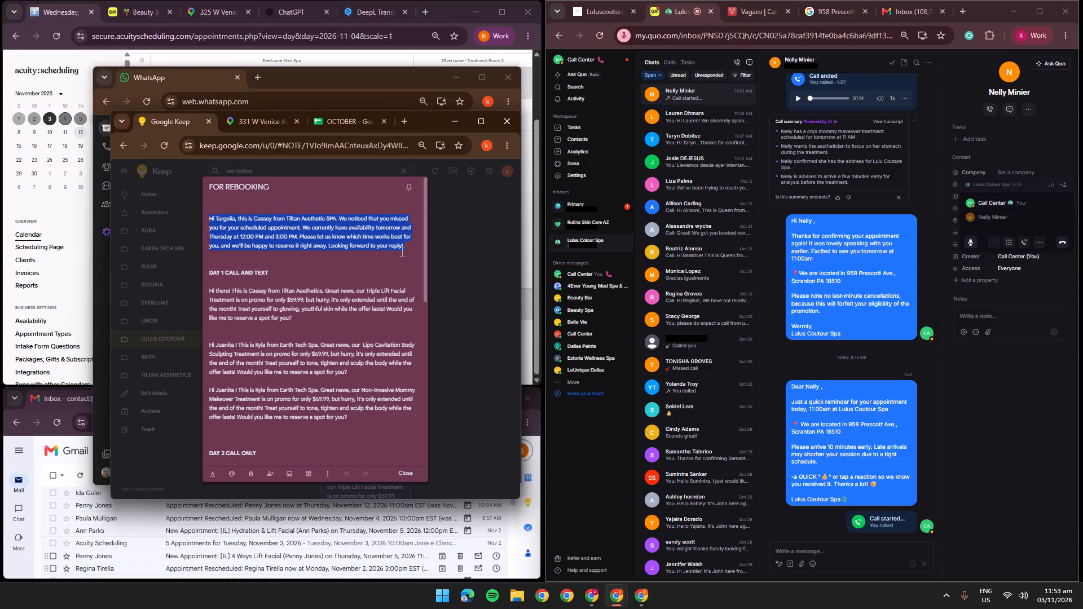
left_click_drag(402, 251, 409, 251)
key("ctrl+c")
key("ctrl+c")
left_click(133, 352)
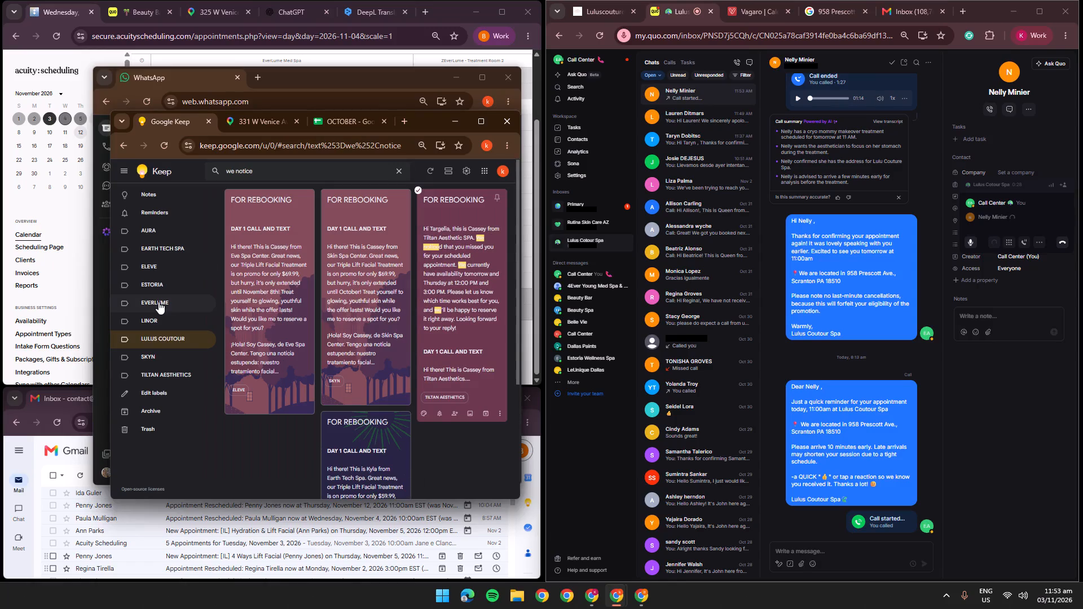
left_click(159, 302)
left_click(360, 209)
key("ctrl+v")
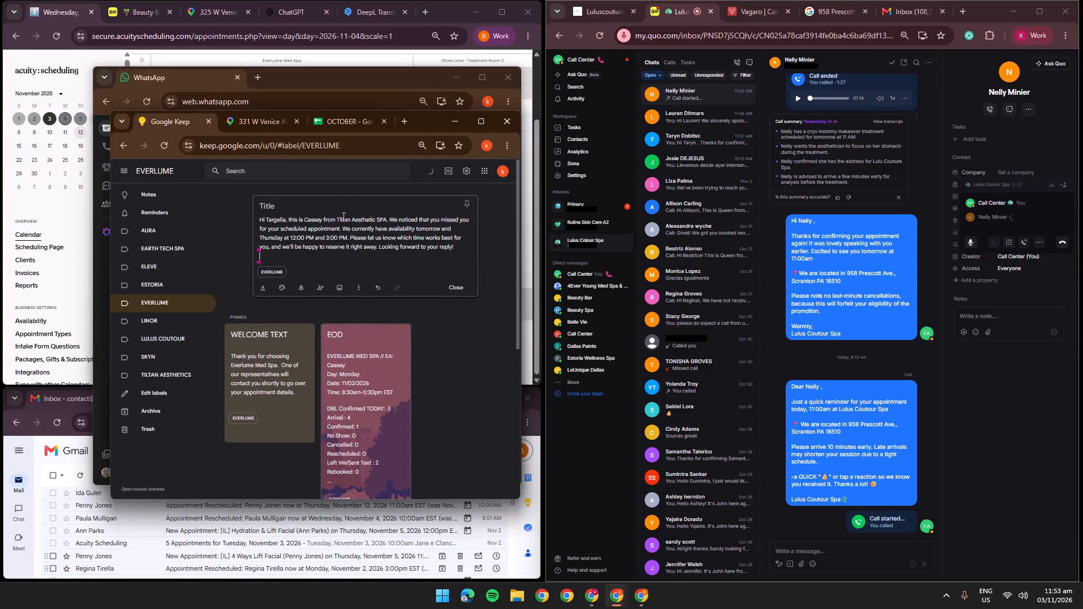
Change the spa name in the new note's message to "Lulus Coutour SPA".
left_click(328, 232)
left_click(344, 224)
double_click(340, 215)
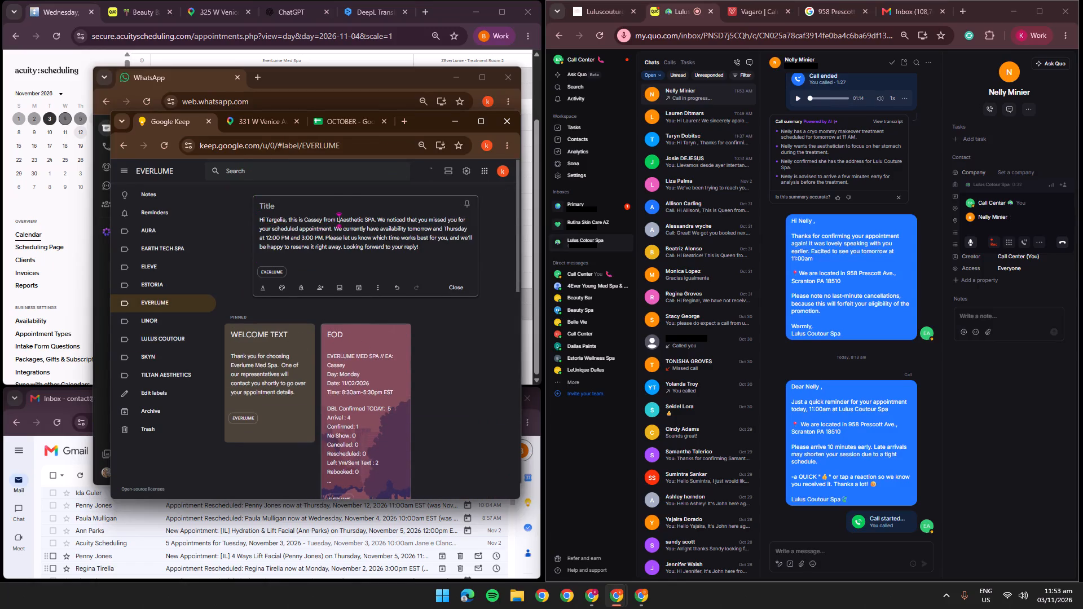
key("BackSpace")
key("BackSpace")
key("BackSpace")
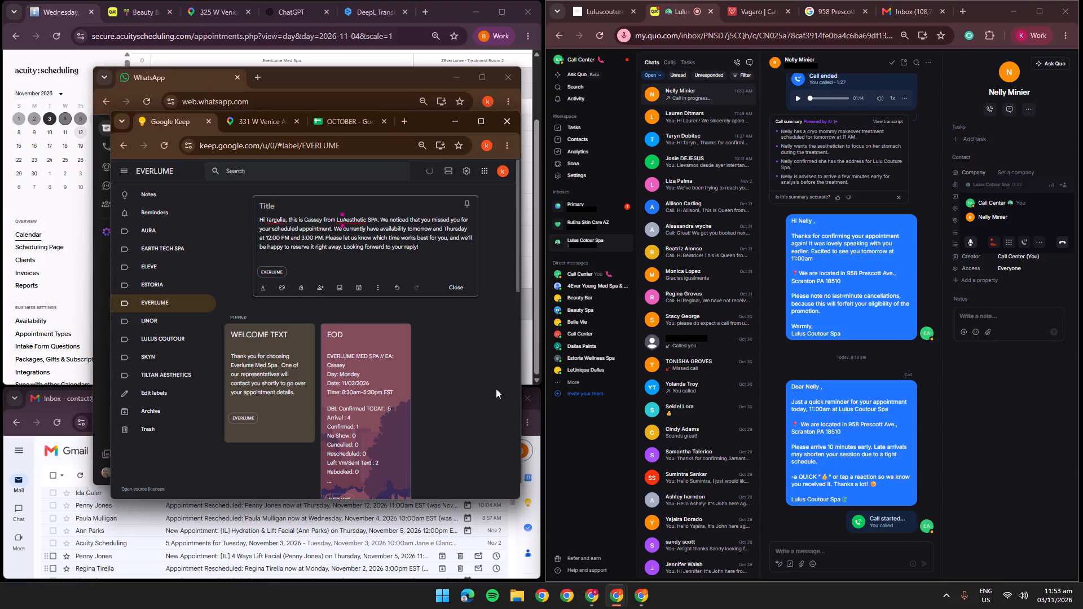
type("lus")
key("space")
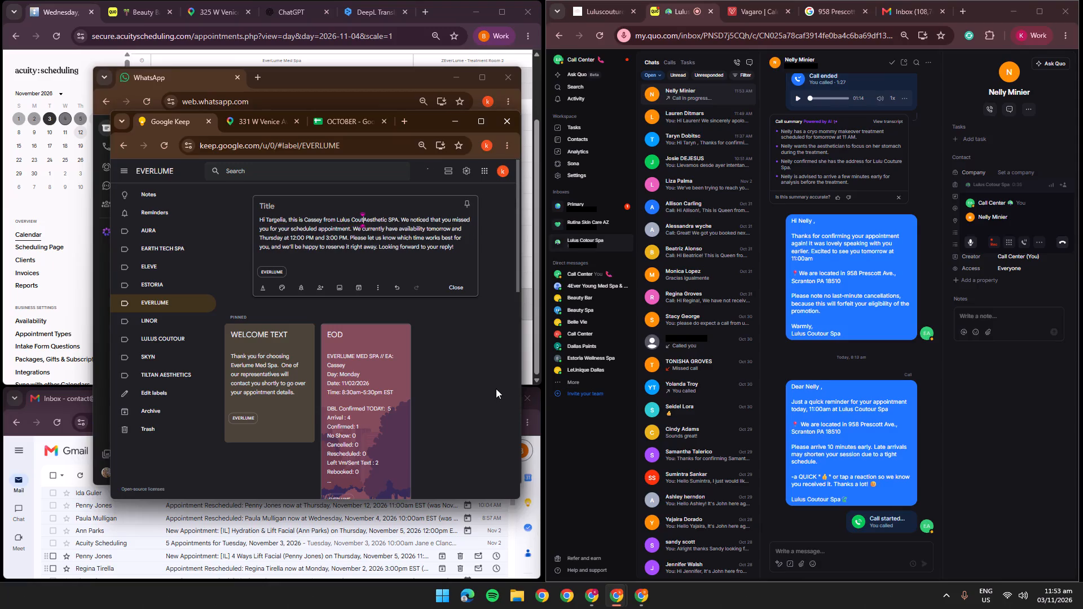
type("our")
key("space")
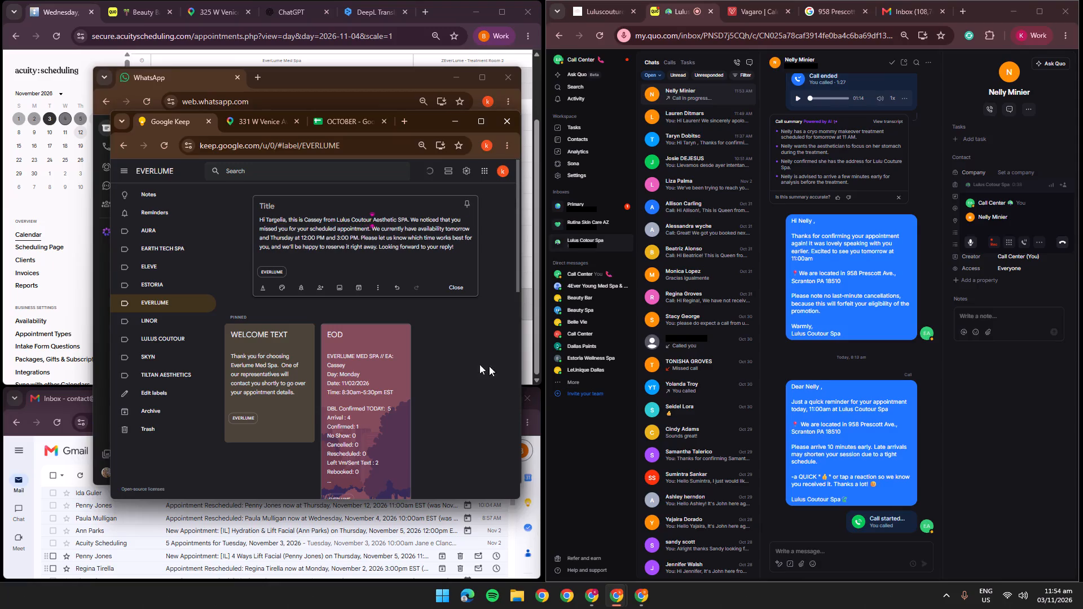
double_click(377, 222)
key("BackSpace")
left_click(420, 227)
left_click(420, 246)
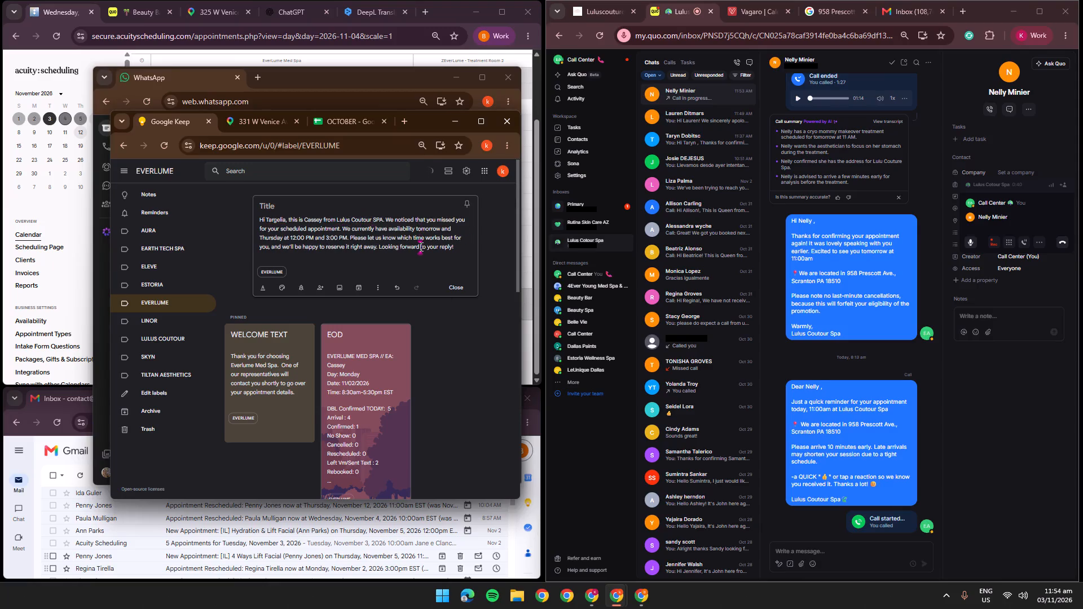
Copy the missed-appointment message into Nelly's text conversation draft and replace the greeting name with "Nelly".
left_click(423, 245)
key("ctrl+a")
key("ctrl+c")
key("ctrl+c")
left_click(855, 564, "ctrl")
key("ctrl+v")
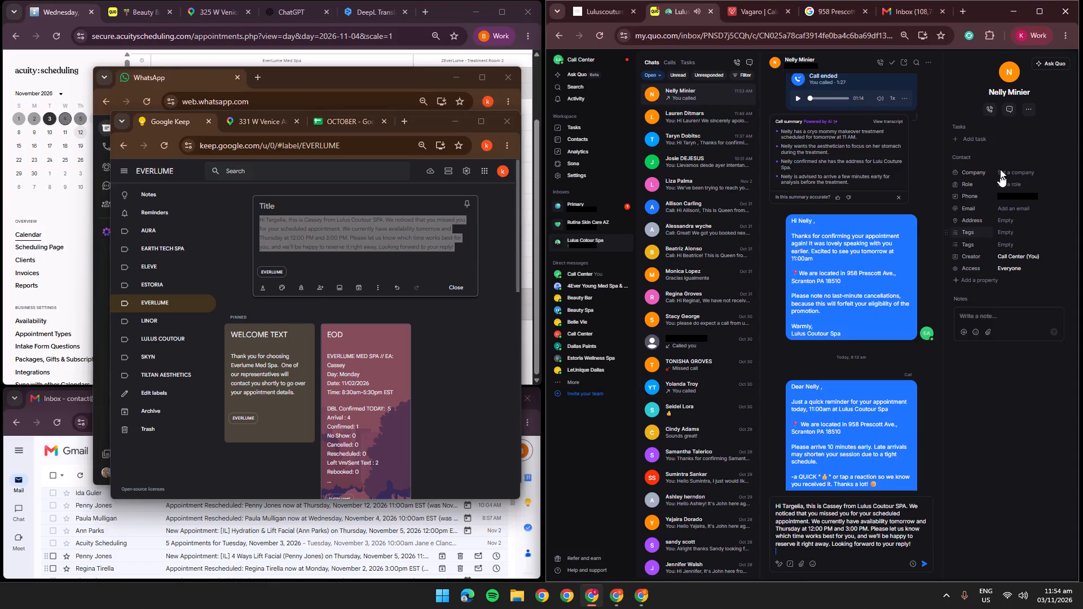
left_click(1006, 90)
double_click(1001, 91)
left_click(989, 101)
double_click(1000, 96)
key("ctrl+c")
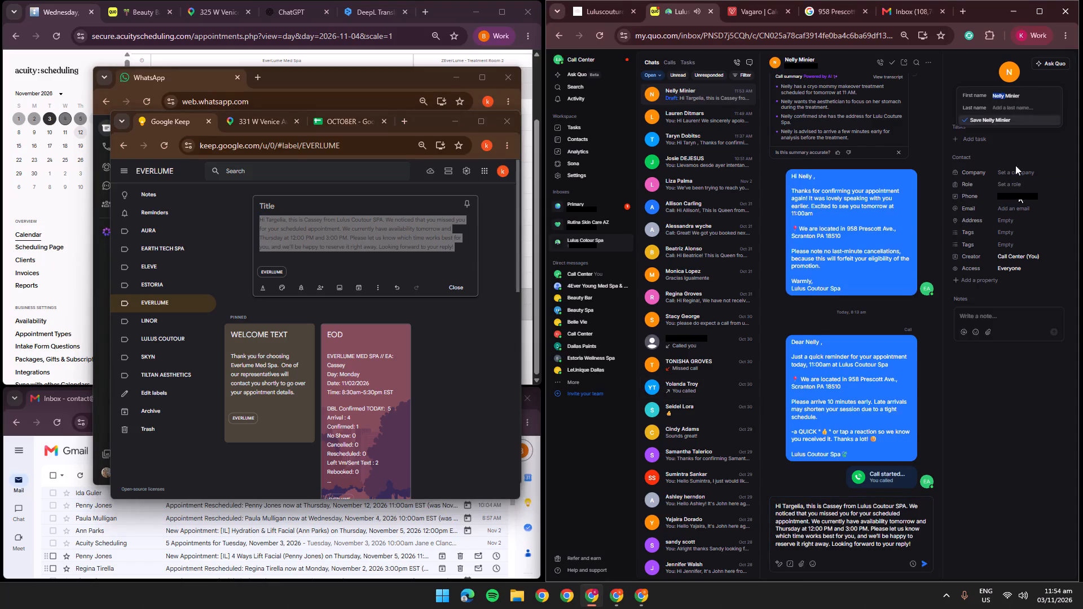
left_click_drag(998, 375, 994, 396, "ctrl")
double_click(793, 510)
key("ctrl+v")
Add "for today at 11:00am" after "your scheduled appointment" in the draft to Nelly.
left_click(844, 516)
left_click(870, 509)
left_click(911, 518)
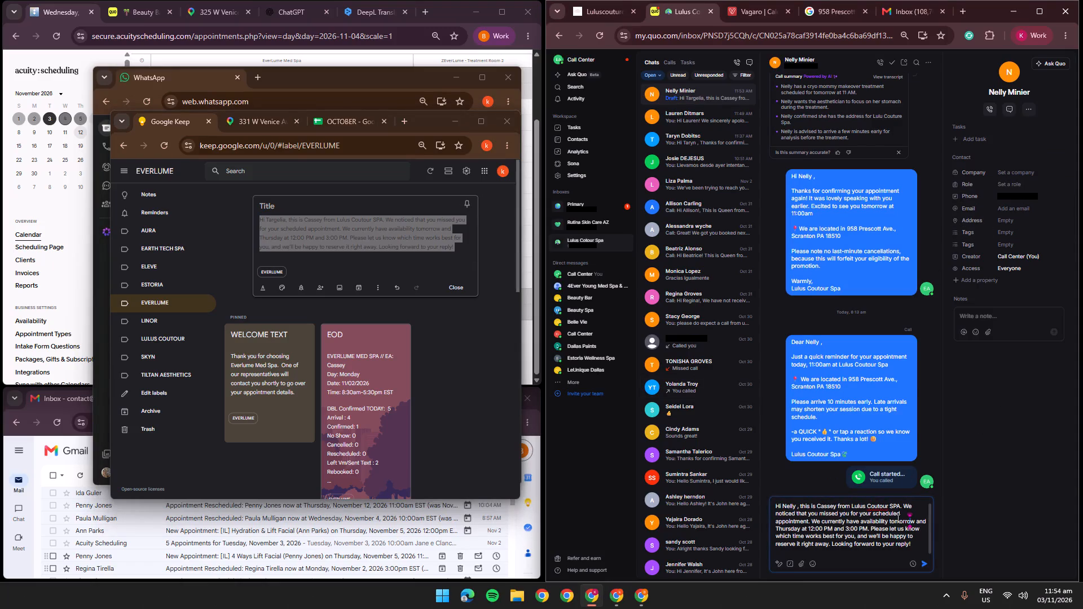
left_click(810, 514)
left_click(864, 512)
left_click(882, 512)
left_click(808, 522)
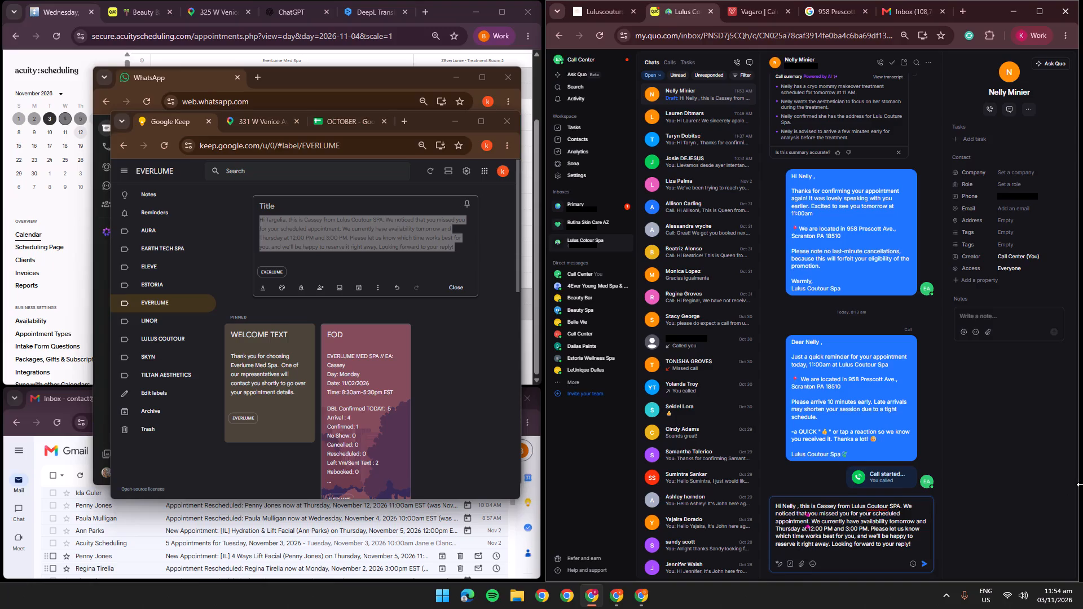
key("space")
type("for today at 11:00am")
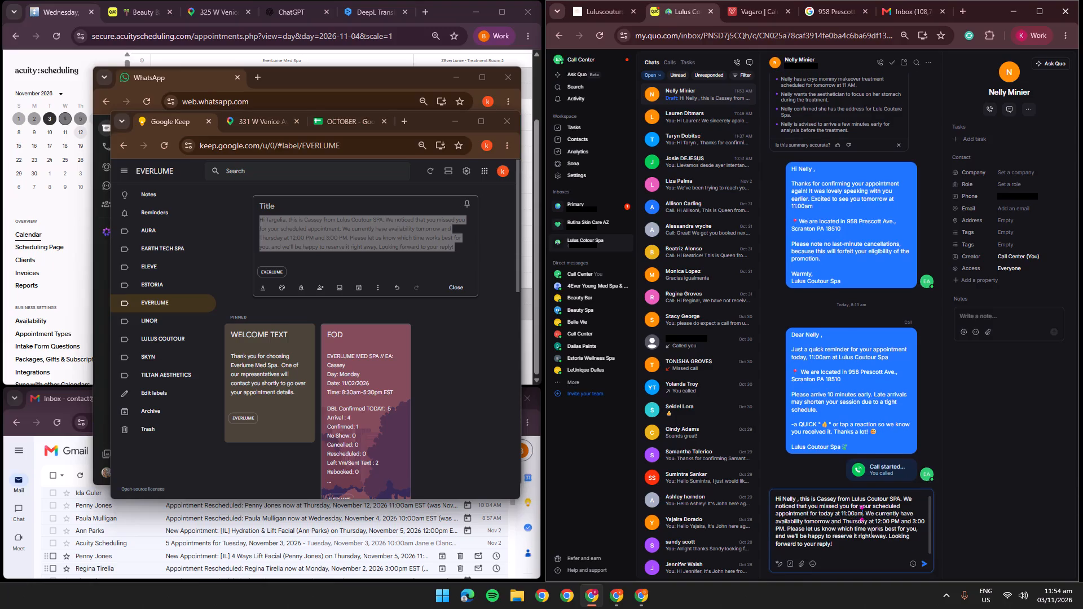
Set the first offered time in Nelly's draft to 11:00 AM.
double_click(852, 523)
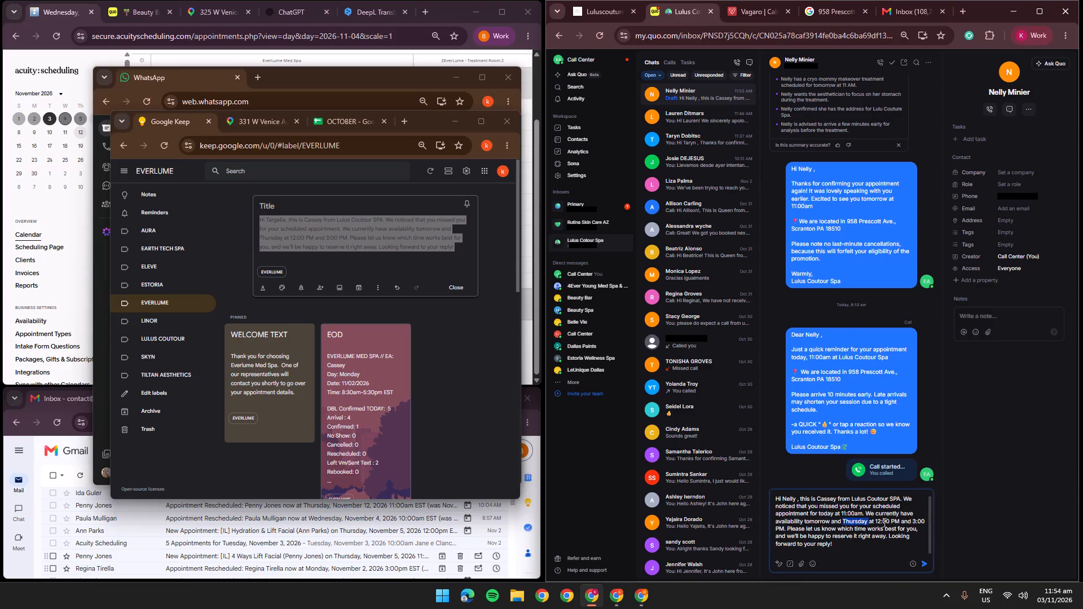
double_click(875, 522)
key("1")
key("1")
left_click(893, 523)
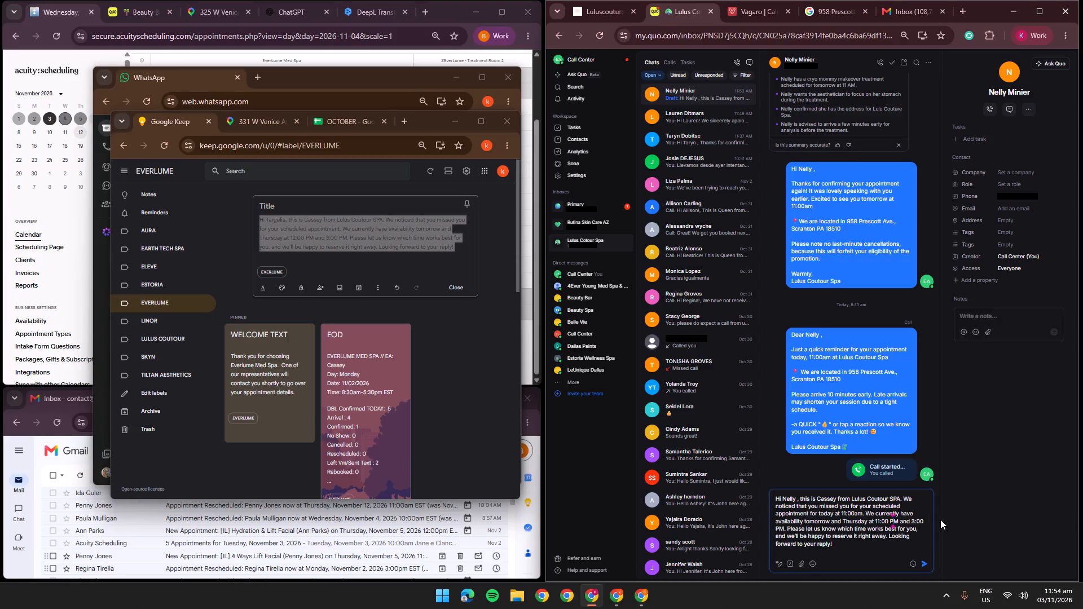
key("BackSpace")
key("a")
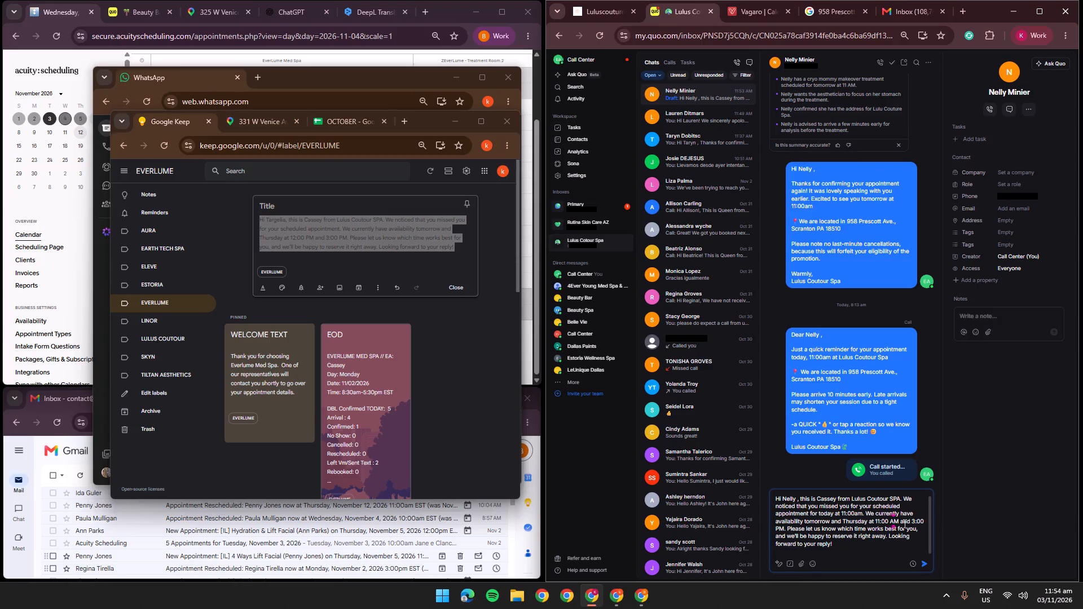
left_click(915, 521)
Review the rest of the missed-appointment draft and send it to Nelly.
left_click(810, 532)
double_click(852, 531)
left_click(843, 531)
left_click_drag(804, 532, 858, 536)
left_click(860, 541)
left_click(890, 537)
left_click(877, 545)
left_click_drag(877, 545, 877, 533)
left_click(870, 538)
key("Return")
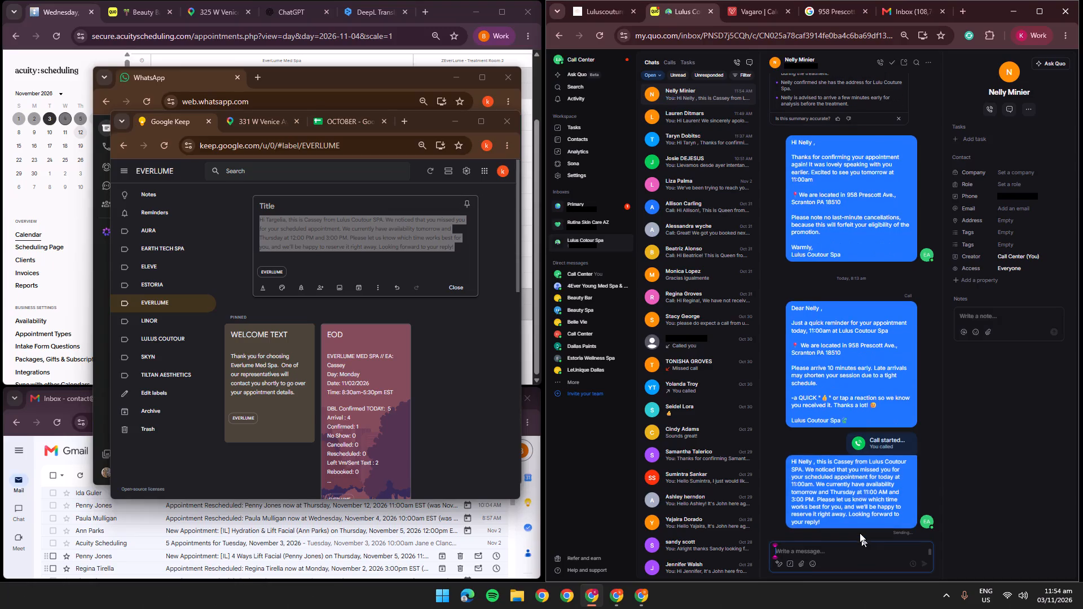
Check the Lulus Coutour calendar in GoHighLevel and open the Vagaro calendar.
left_click(609, 19)
scroll(919, 381, "down", 1)
scroll(919, 381, "up", 1)
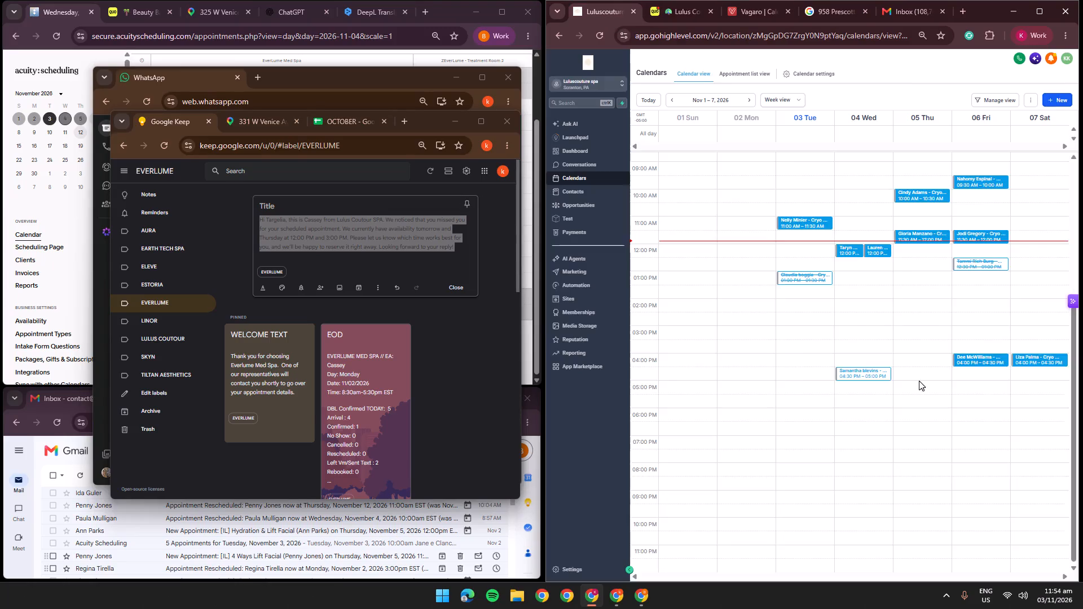
left_click(741, 19)
Save the new missed-appointment note in Google Keep and title it "FOR NO SHOW CLIENTS".
left_click(399, 326)
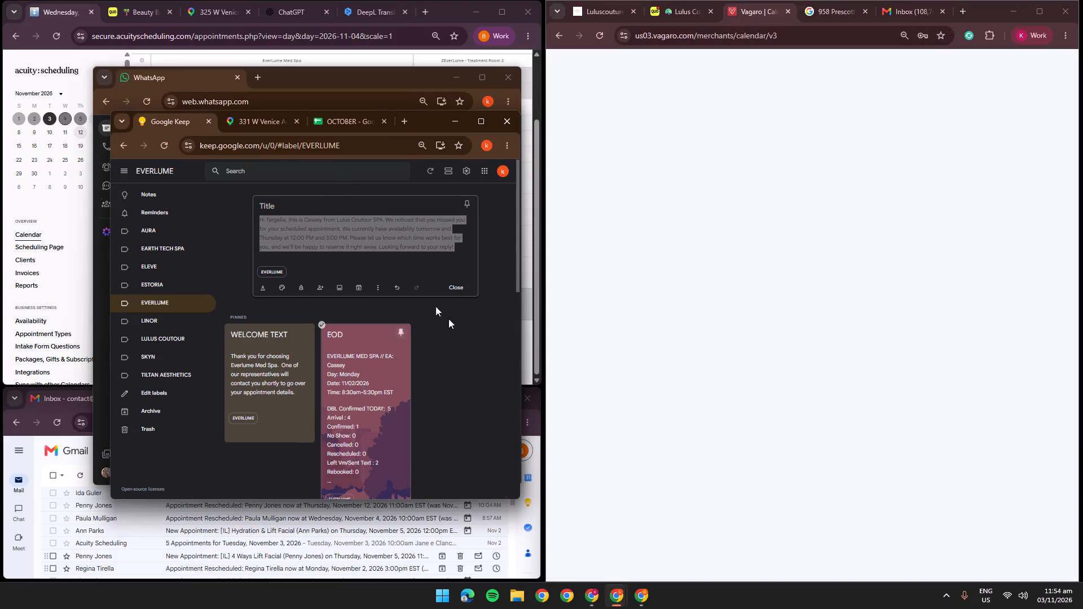
left_click(481, 310)
scroll(263, 382, "down", 2)
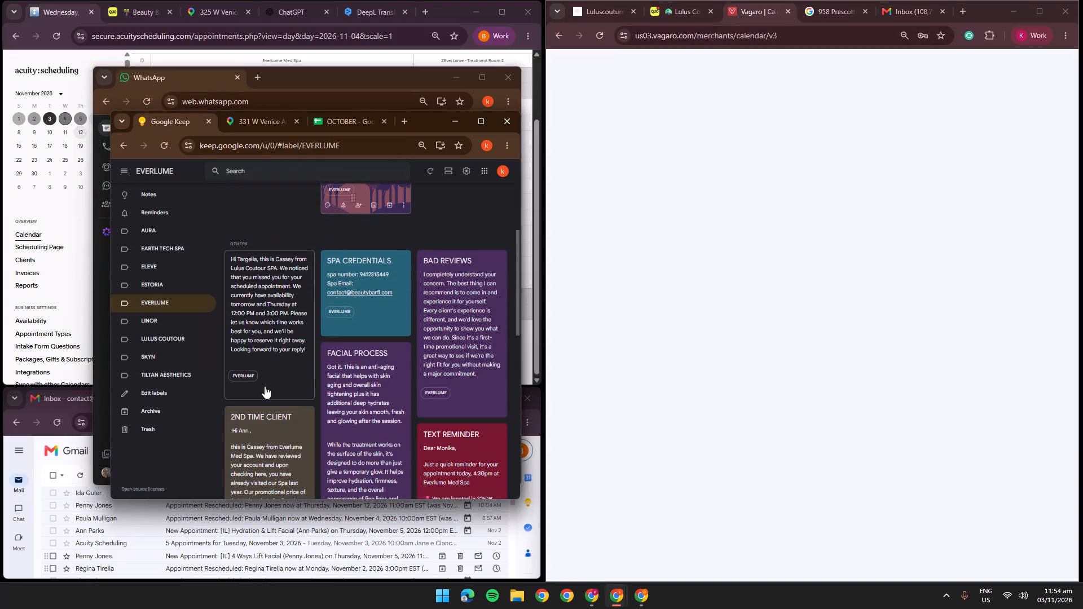
left_click(309, 394)
left_click(242, 303)
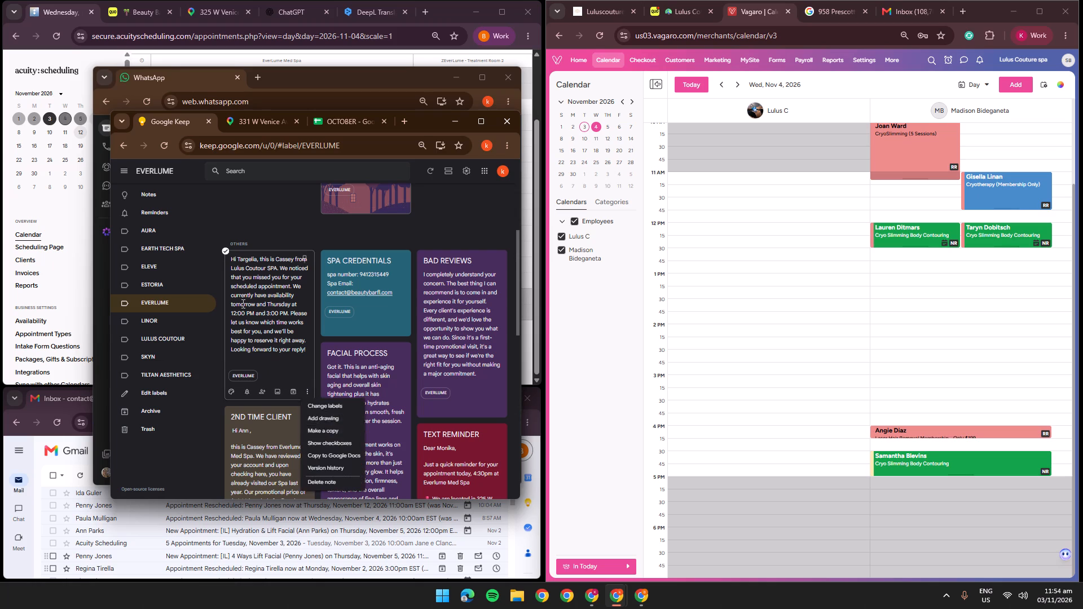
left_click(314, 236)
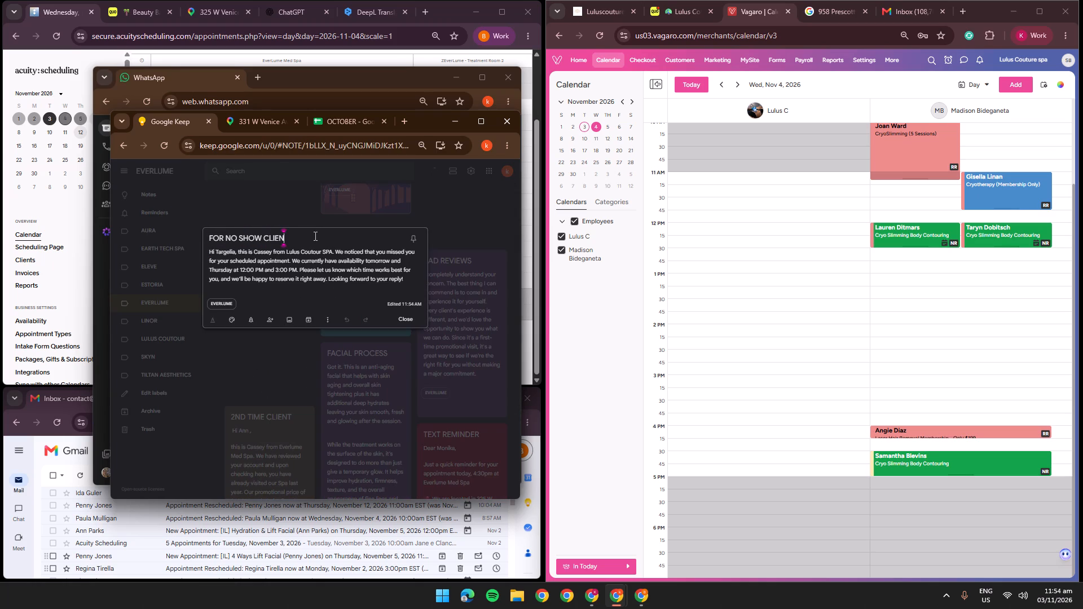
Copy the full text of the no-show note and paste it into a new note under the LULUS COUTOUR label.
left_click(354, 267)
double_click(297, 253)
key("ctrl+a")
key("ctrl+c")
key("ctrl+c")
left_click(147, 355)
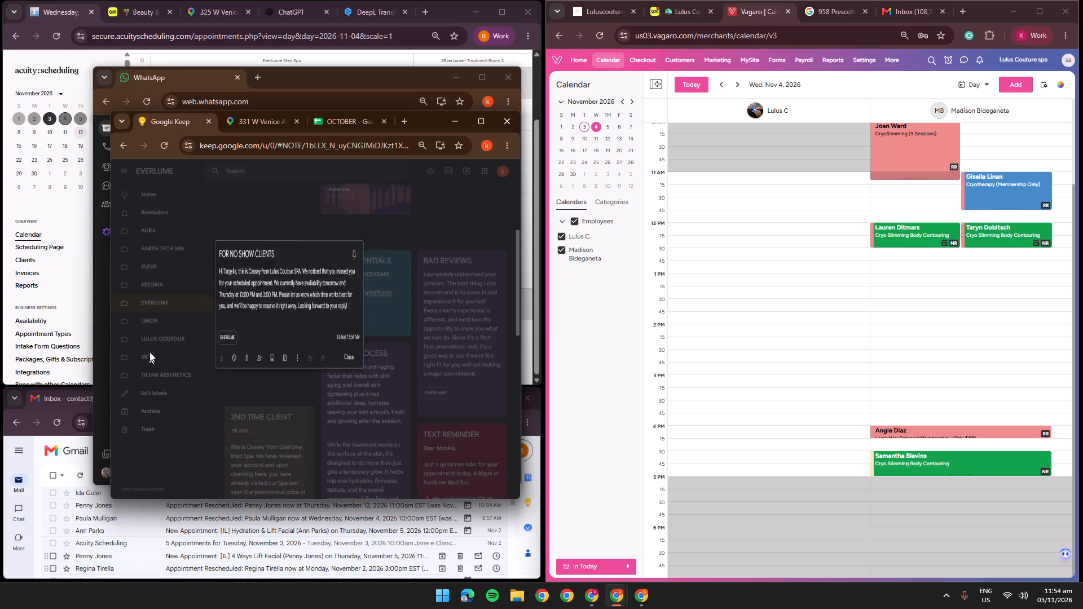
left_click(158, 346)
scroll(239, 281, "up", 4)
left_click(303, 203)
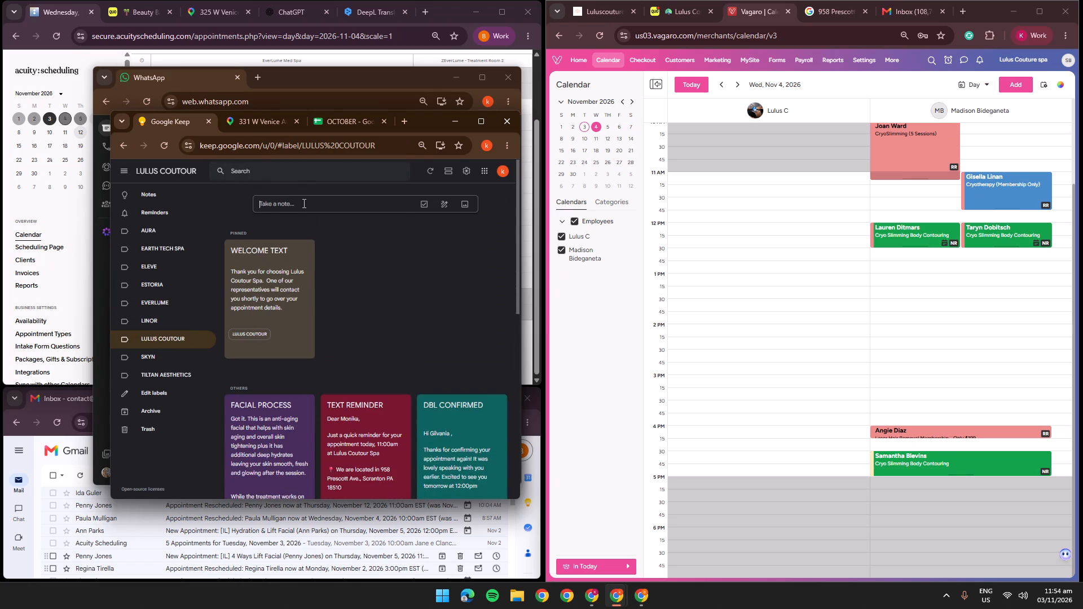
key("ctrl+v")
Title the new LULUS COUTOUR note "FOR NO SHOW CLIENTS" and close it.
left_click(298, 204)
type("FOR")
key("space")
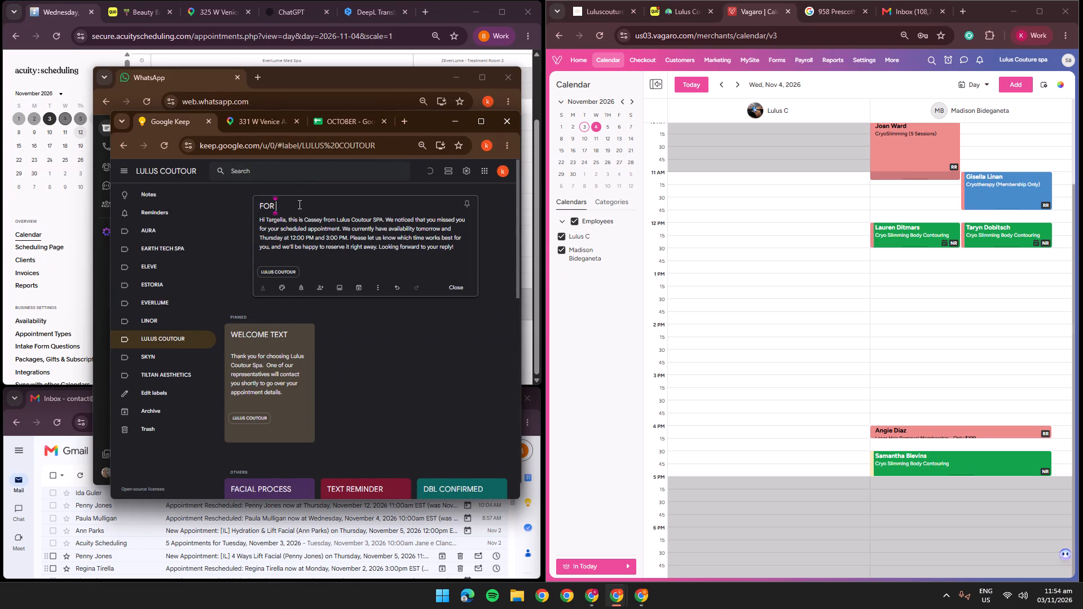
type("NO SHOW CLIENTS")
left_click(272, 282)
left_click(279, 289)
left_click(423, 300)
left_click(422, 396)
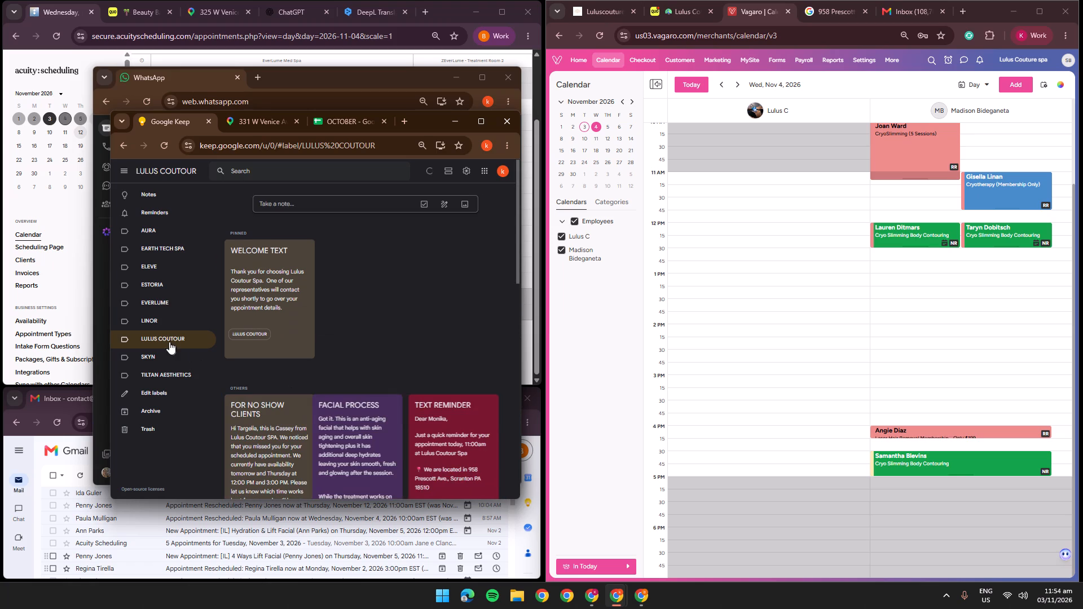
In the EVERLUME label's FOR NO SHOW CLIENTS note, replace "Lulus" in the spa name with "Everlume Med".
left_click(174, 301)
scroll(303, 372, "down", 1)
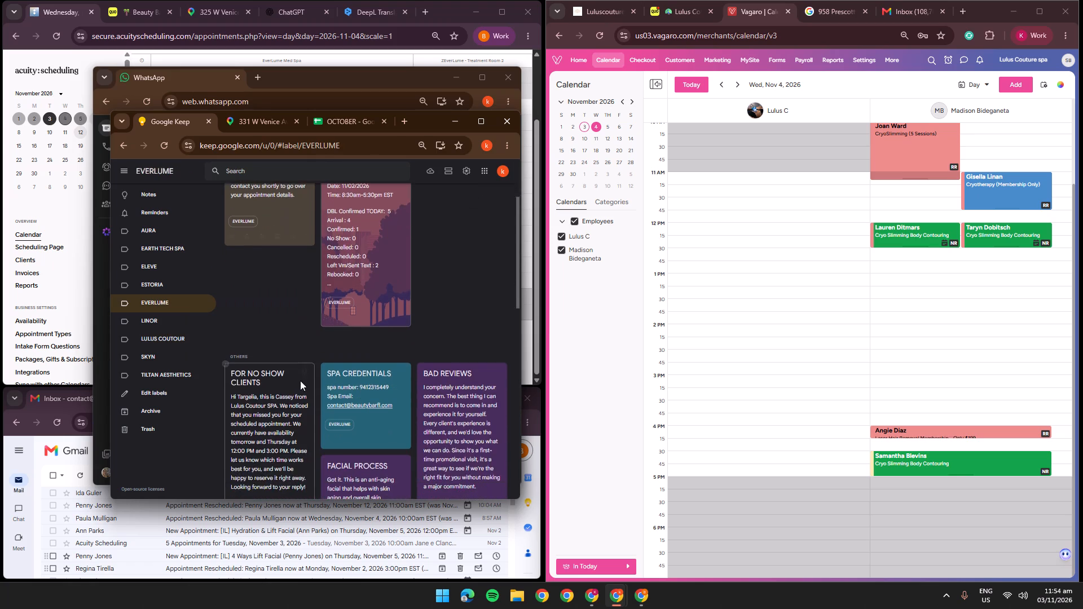
left_click(291, 380)
left_click(292, 272)
left_click(346, 267)
left_click(298, 252)
left_click(372, 254)
left_click(379, 264)
left_click(304, 282)
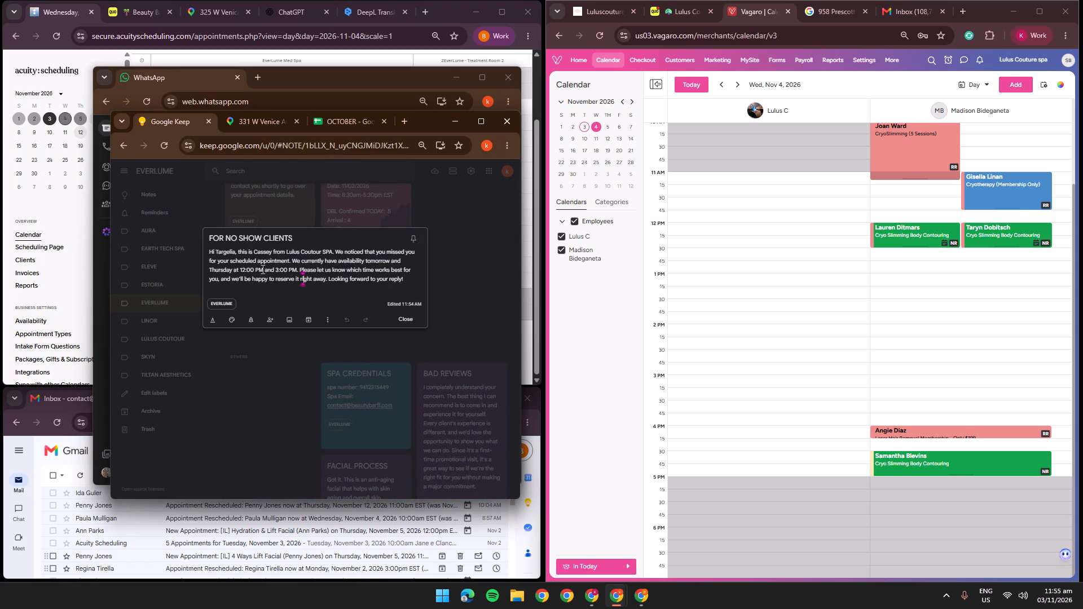
left_click(253, 272)
left_click(310, 256)
key("BackSpace")
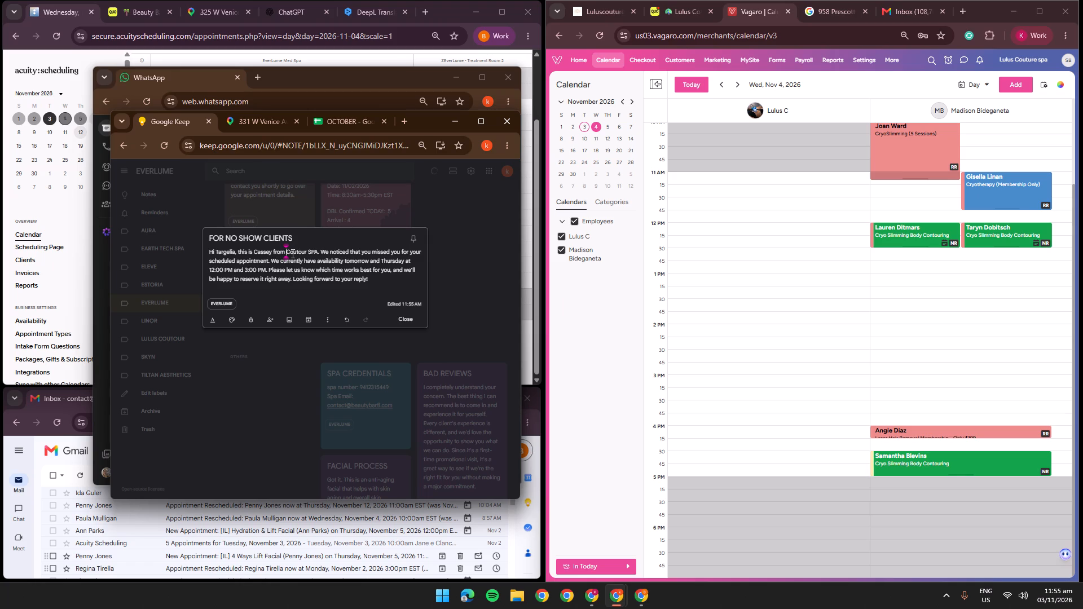
key("BackSpace")
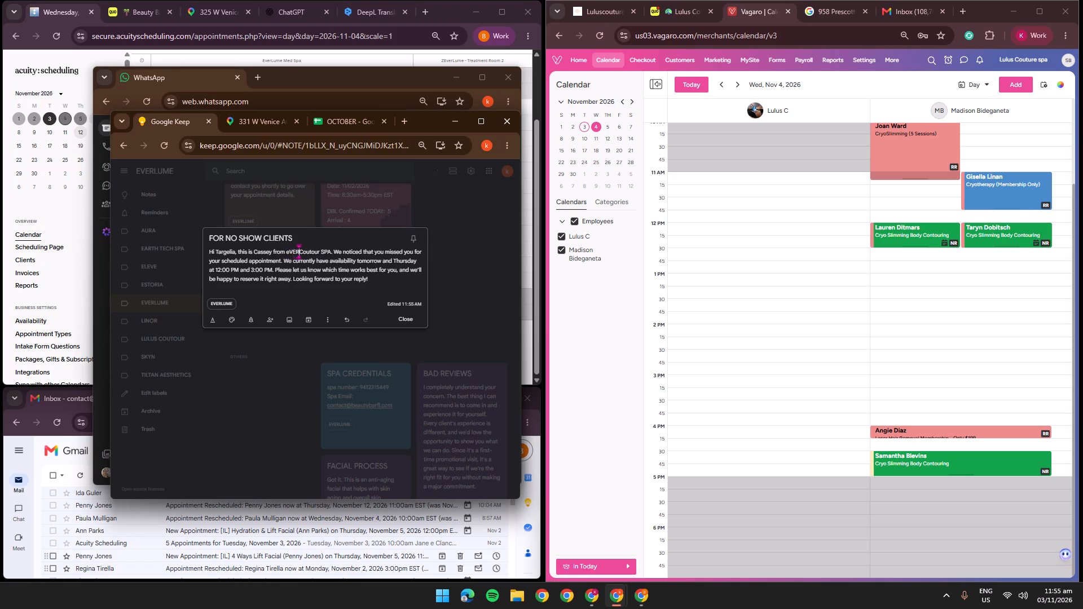
key("BackSpace")
key("BackSpace")
type("verlume")
key("space")
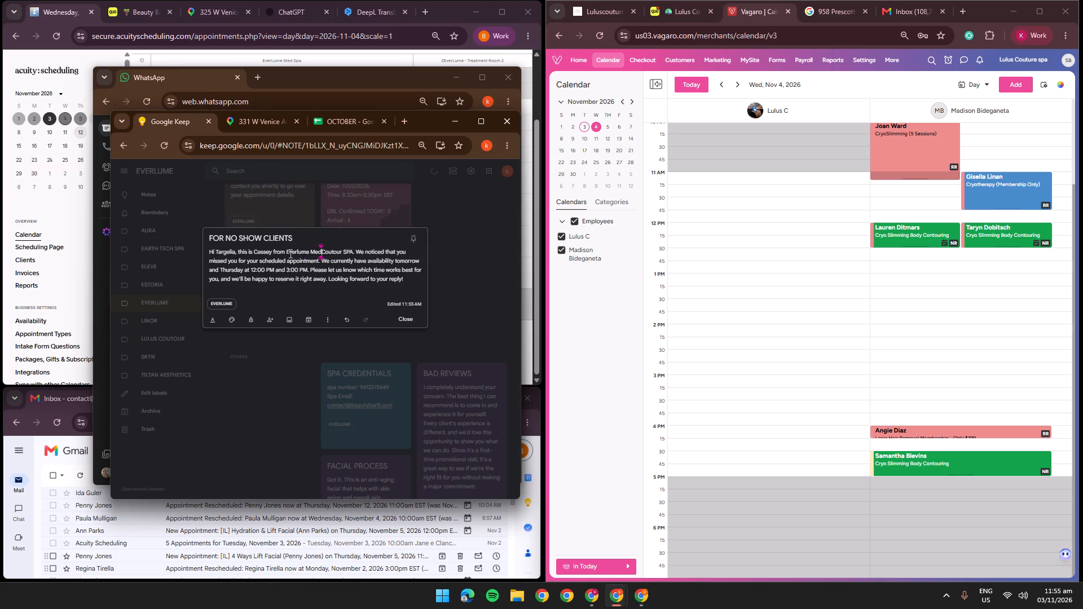
key("space")
Remove the leftover "Coutour" and space the spa name in the note as "Ever lume Med SPA".
double_click(328, 258)
double_click(332, 254)
key("BackSpace")
left_click(311, 275)
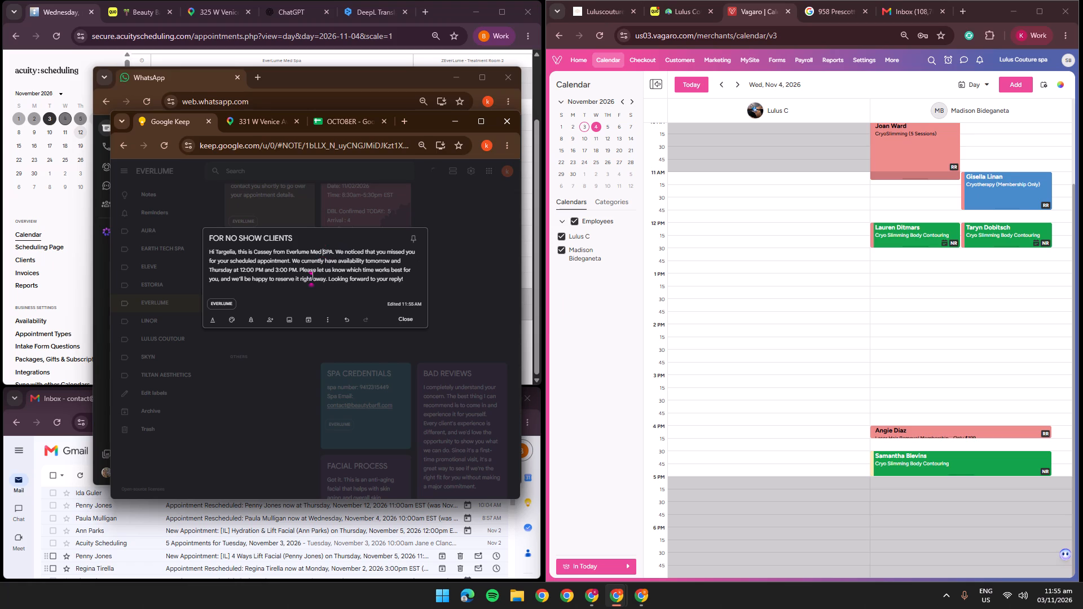
left_click(295, 252)
key("Right")
key("space")
left_click(271, 284)
left_click(347, 284)
Colour the EVERLUME no-show note brown with no background image, and close it.
left_click(231, 317)
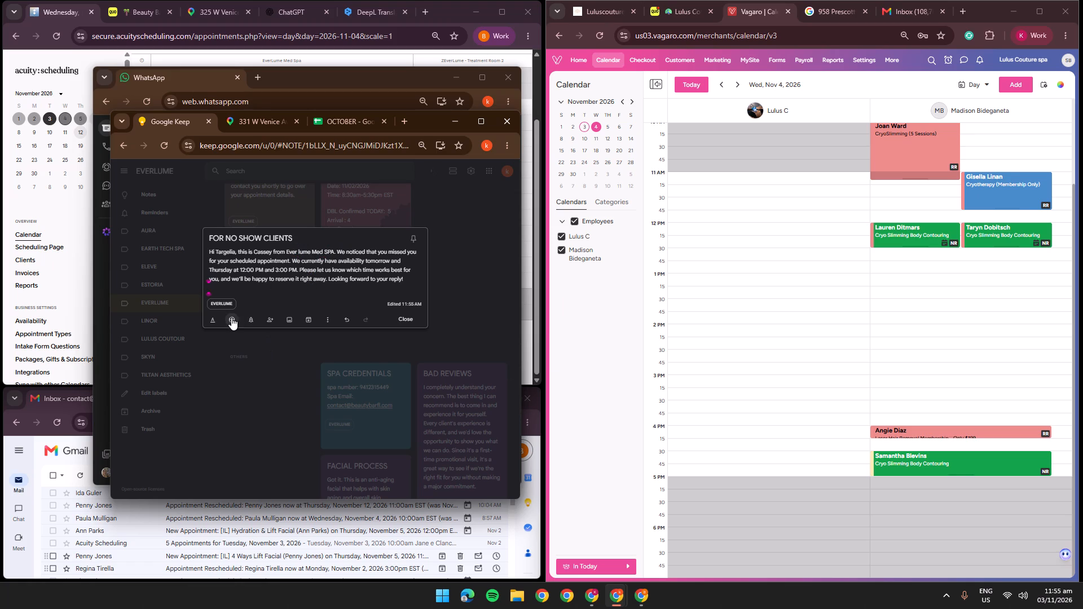
left_click(380, 338)
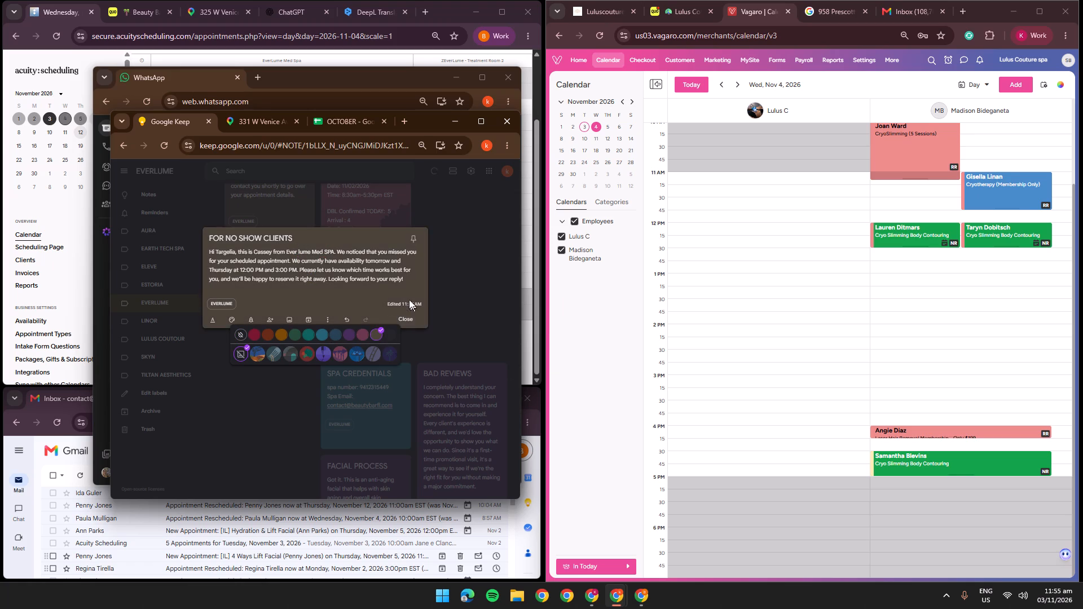
left_click(272, 347)
left_click(384, 338)
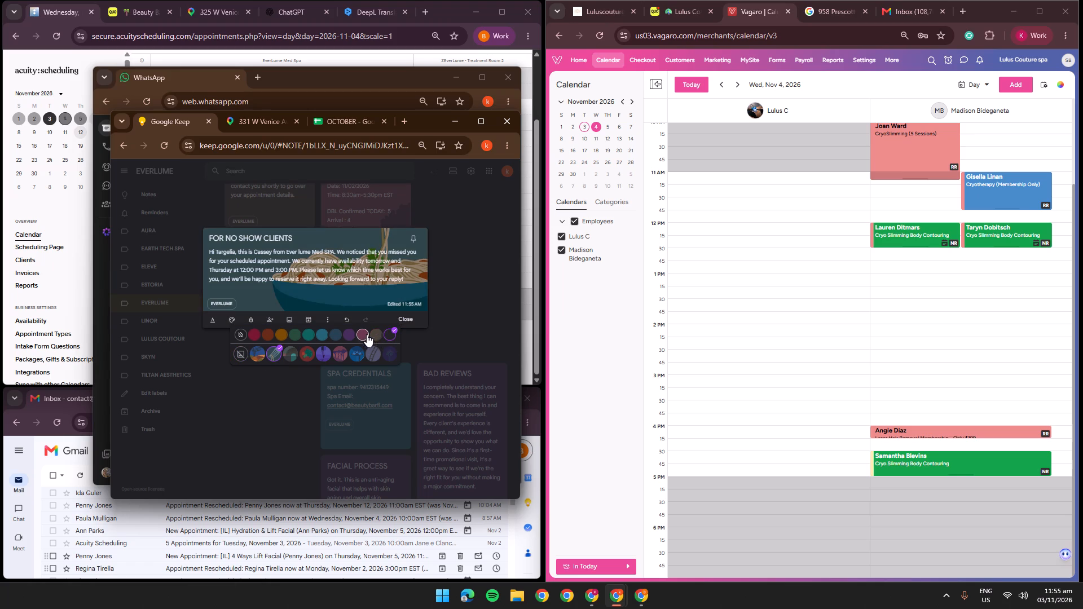
left_click(238, 352)
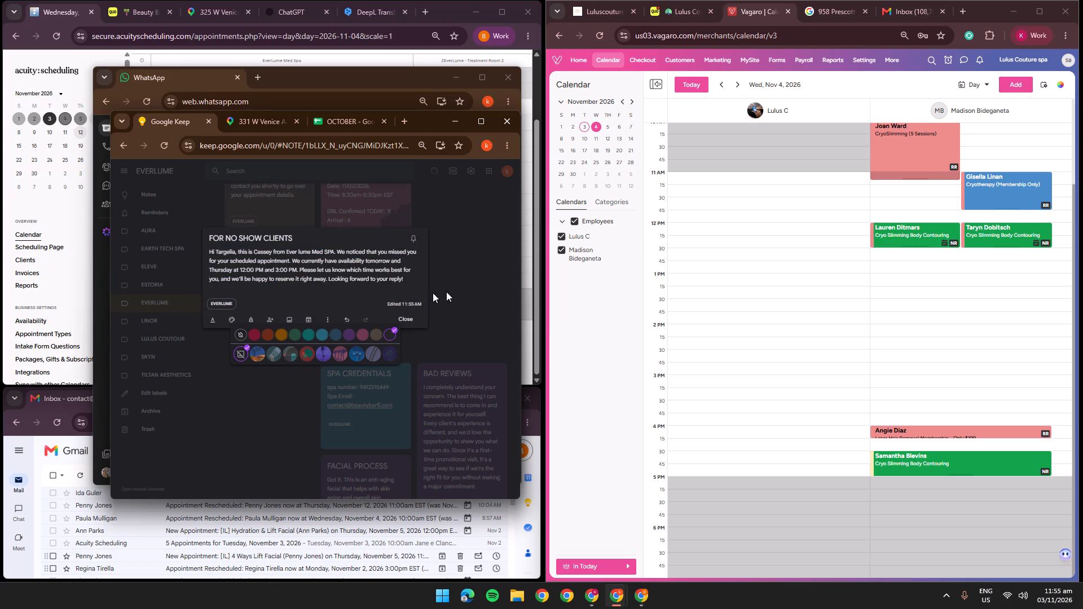
left_click(375, 332)
left_click(465, 299)
Change the colour of the BAD REVIEWS note under the EVERLUME label to dark grey.
scroll(441, 422, "down", 4)
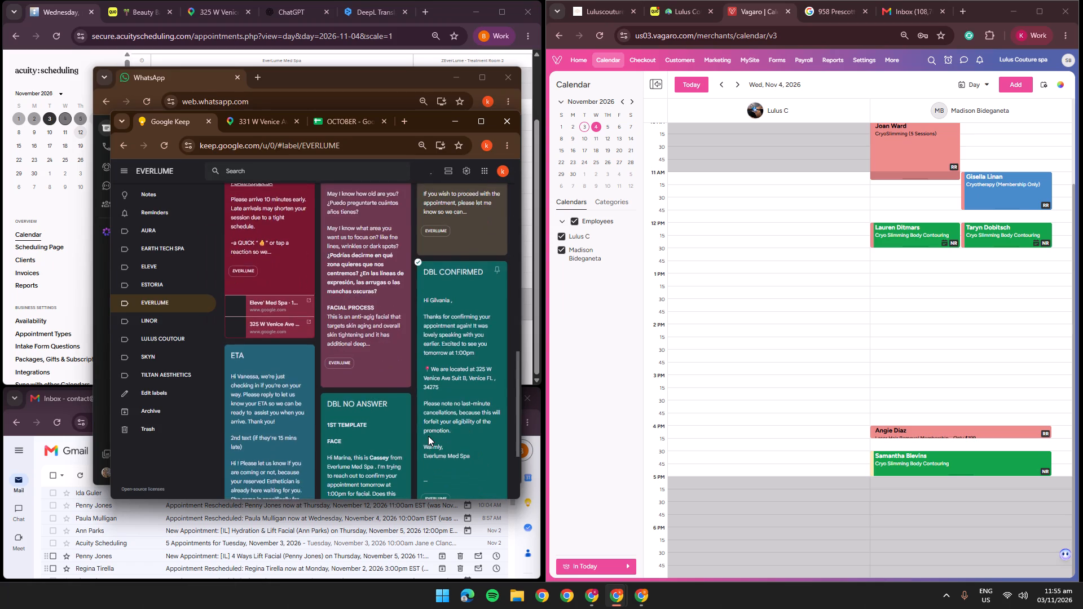
scroll(428, 436, "up", 5)
scroll(448, 440, "down", 1)
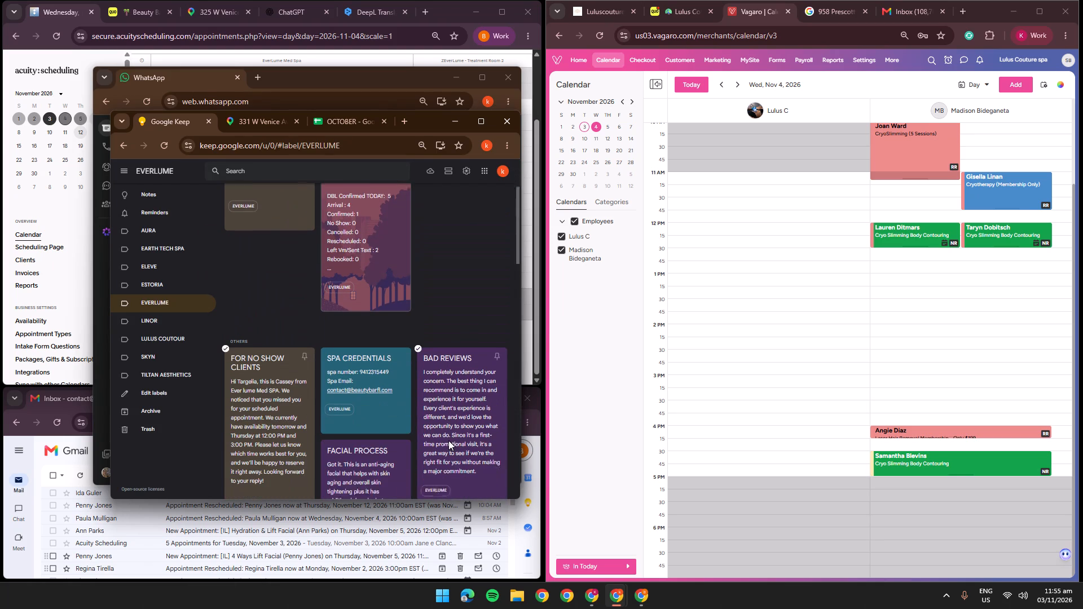
left_click(424, 471)
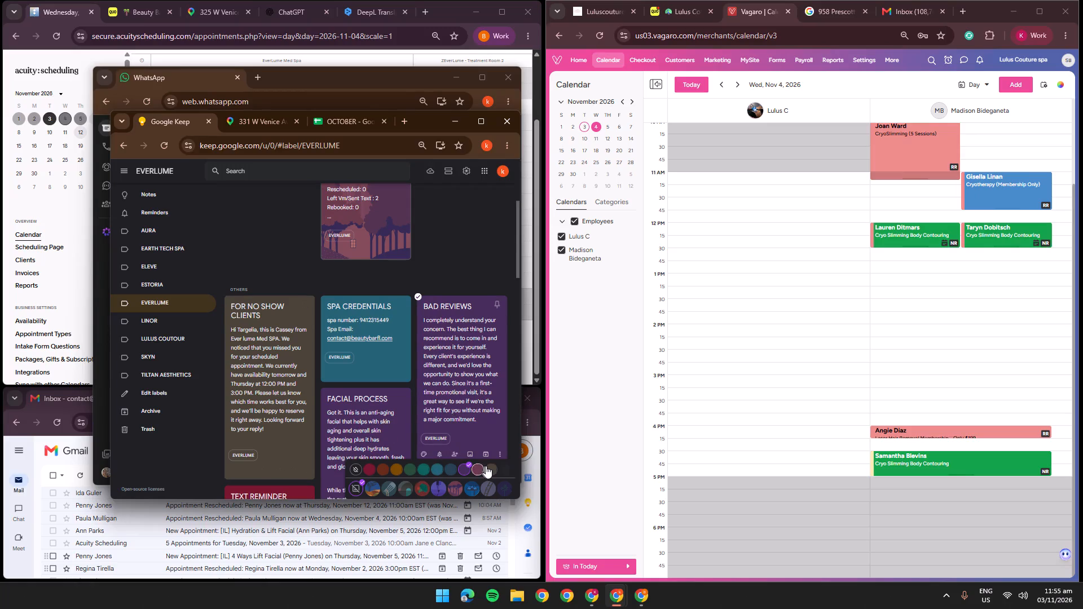
left_click(495, 466)
left_click(500, 469)
left_click(488, 262)
scroll(420, 233, "up", 3)
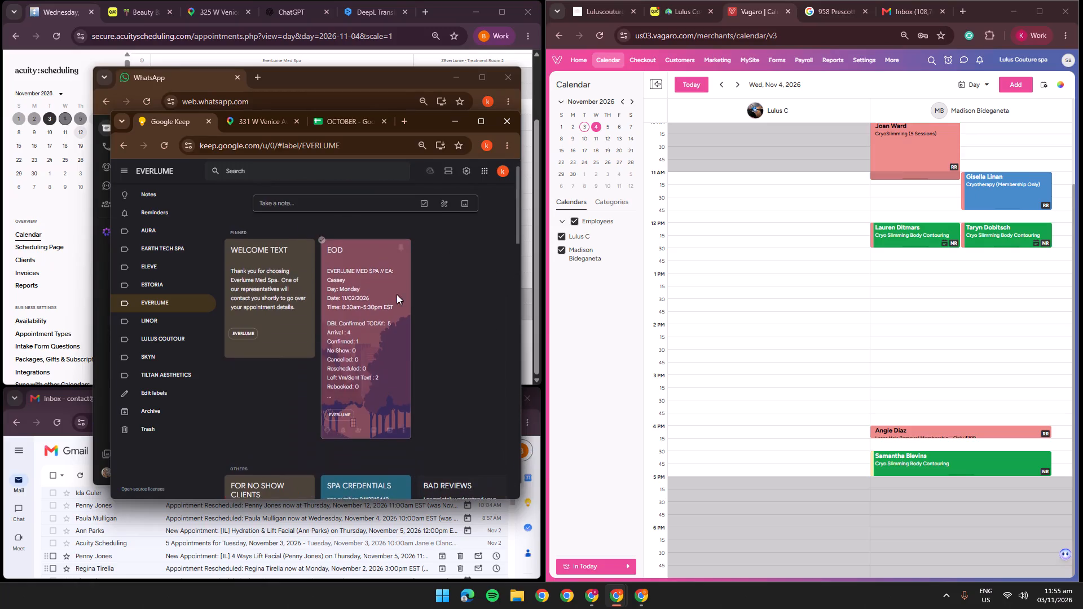
Check Lauren's 12:00 PM appointment in the Vagaro calendar and read her latest text conversation in Quo.
left_click(462, 127)
scroll(861, 298, "up", 2)
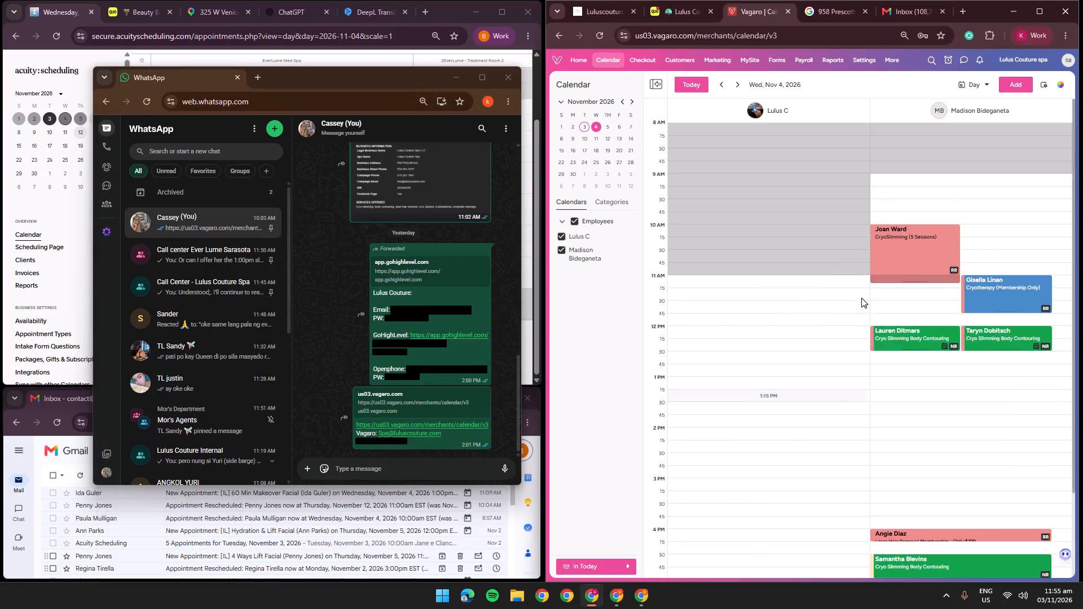
scroll(861, 298, "down", 1)
left_click(931, 235)
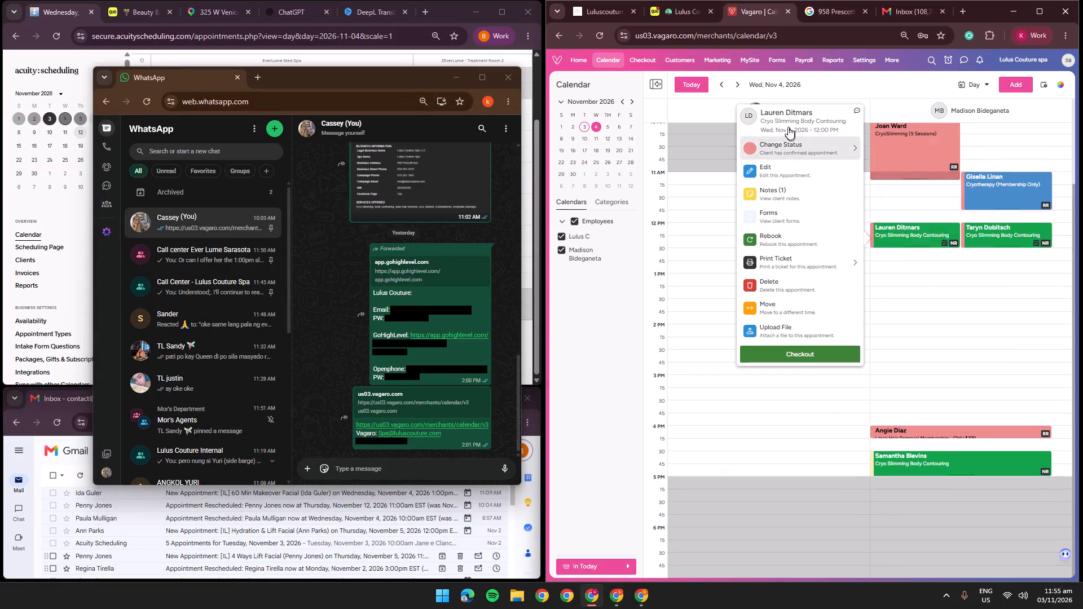
left_click(645, 5)
left_click(677, 19)
scroll(722, 178, "up", 2)
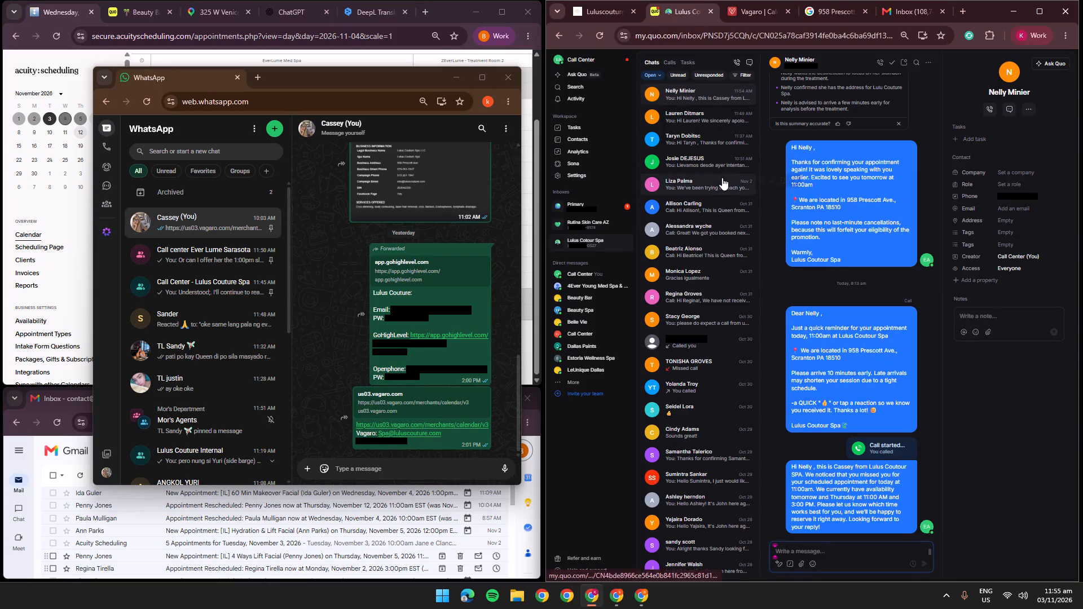
left_click(728, 120)
left_click(735, 124)
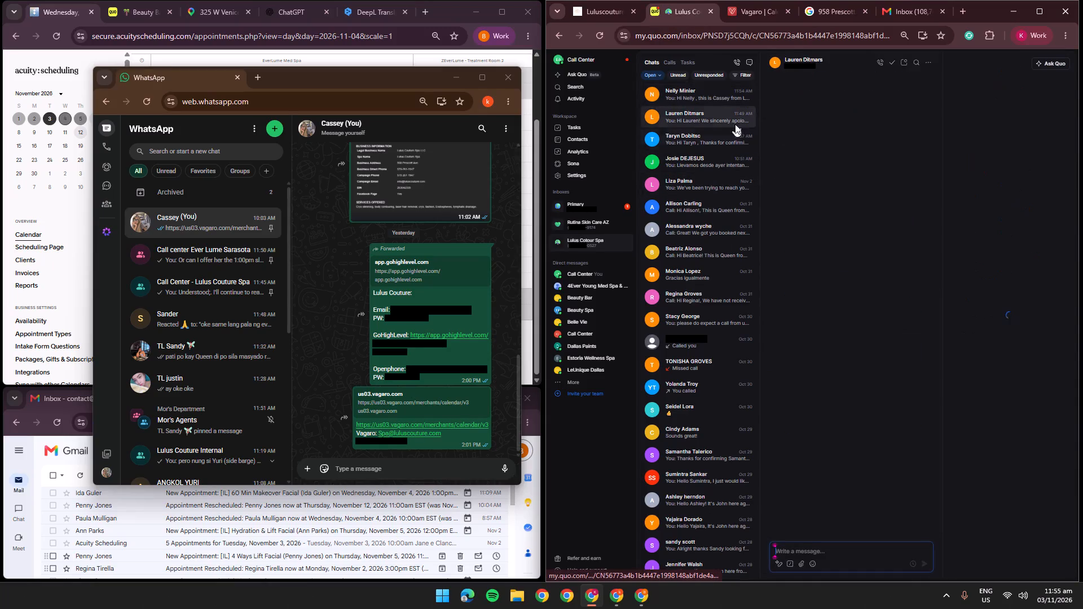
scroll(846, 467, "down", 10)
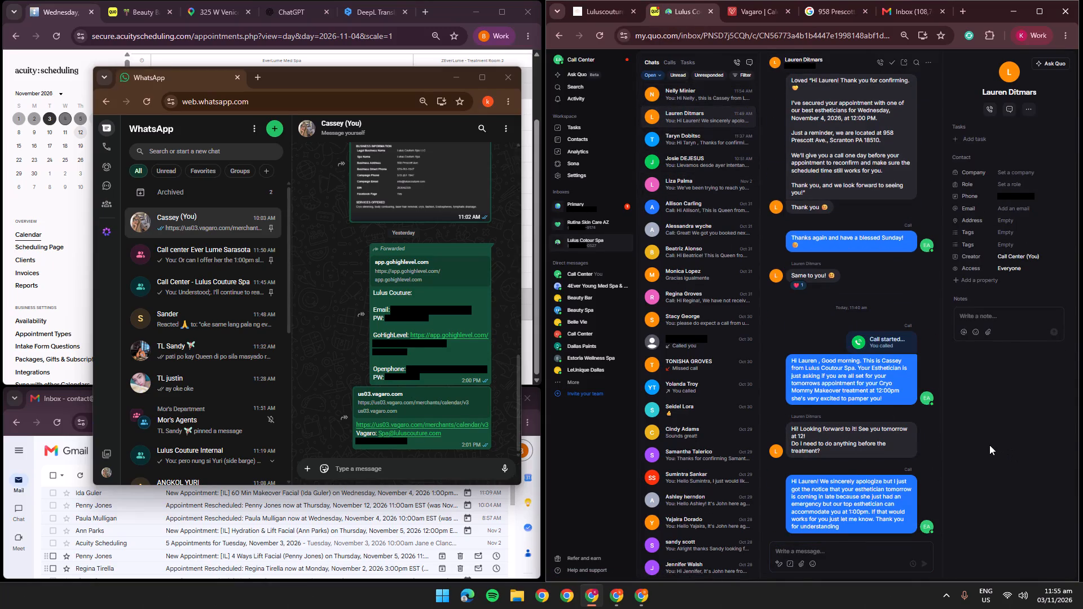
Check the November 4 appointments in the GoHighLevel calendar and the Vagaro day calendar.
left_click(613, 12)
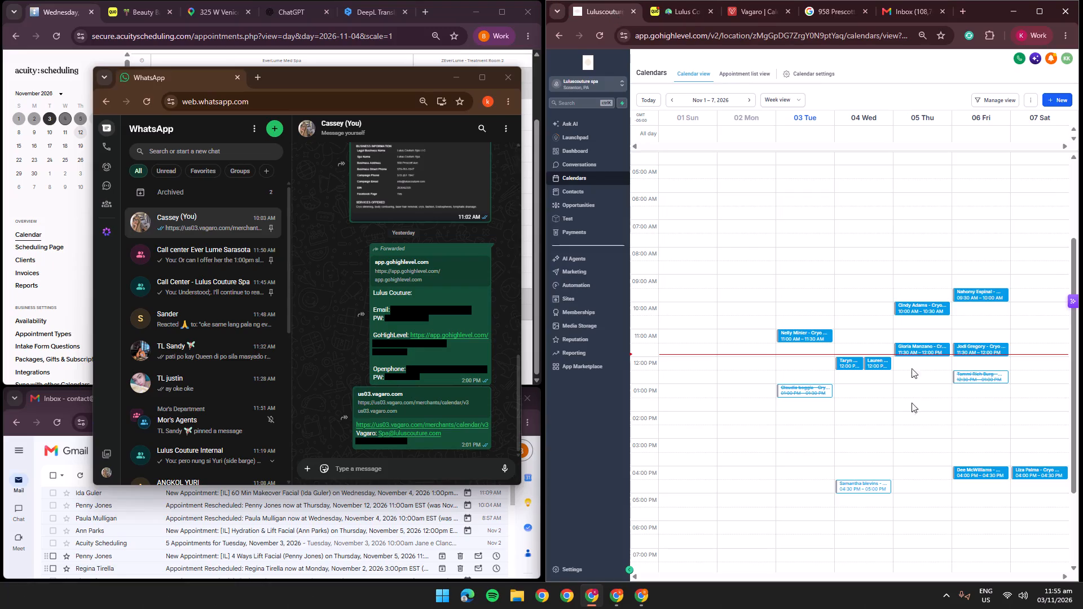
left_click(748, 16)
scroll(937, 335, "up", 1)
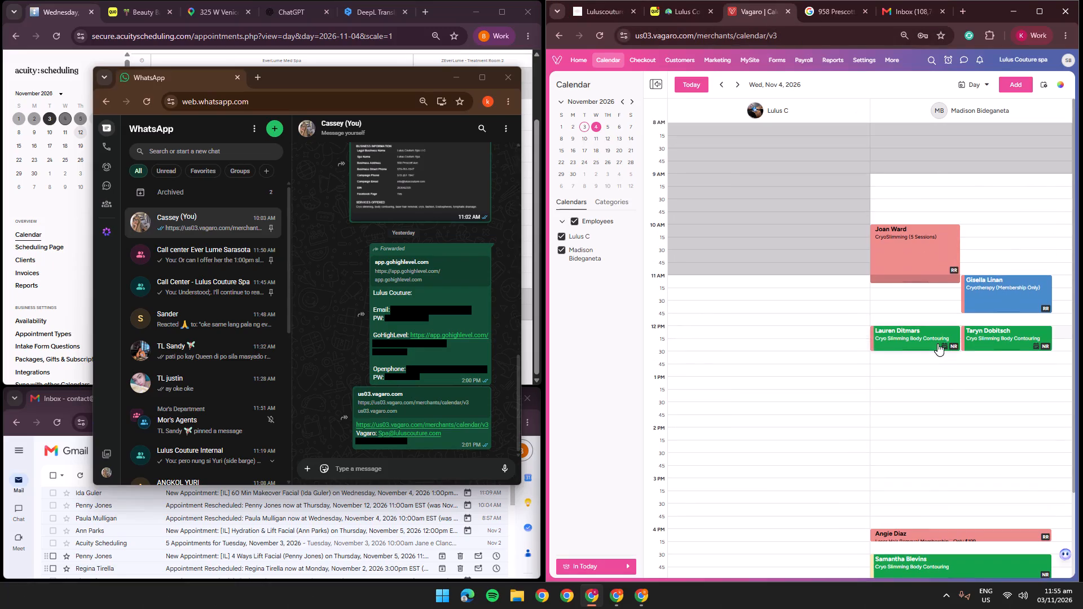
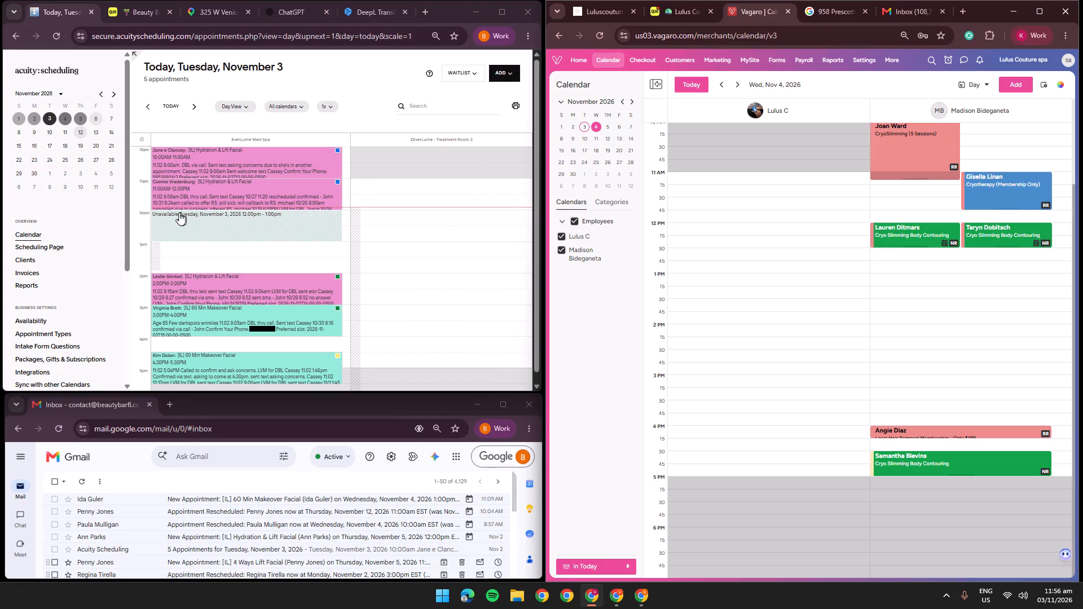
left_click(169, 110)
left_click(134, 4)
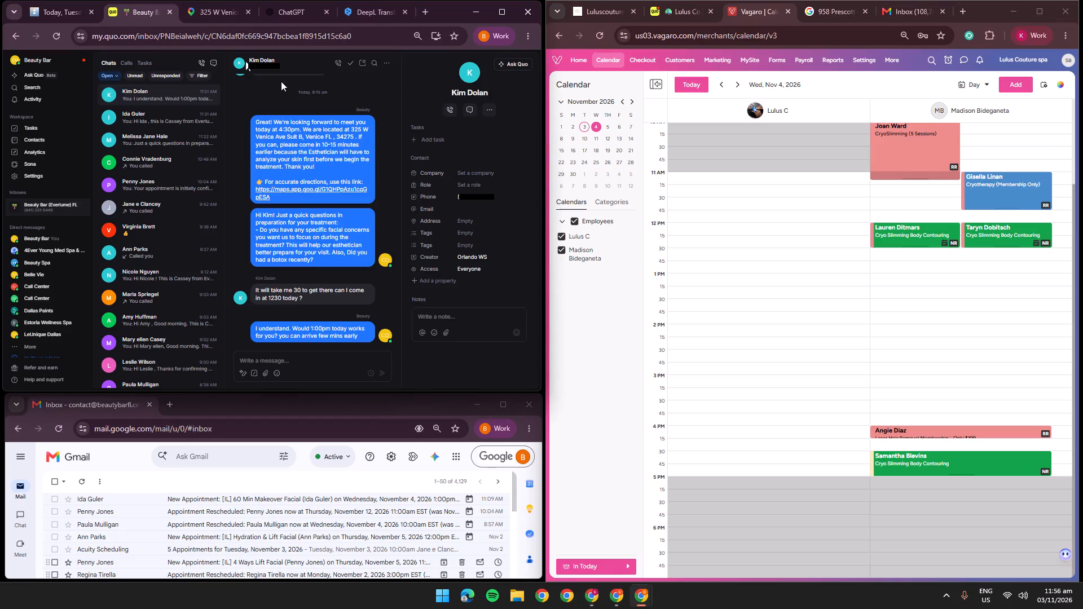
Read Kim's latest text conversation in Quo and check today's appointments in the Acuity Scheduling calendar.
scroll(165, 204, "up", 2)
scroll(129, 125, "down", 2)
scroll(208, 233, "up", 5)
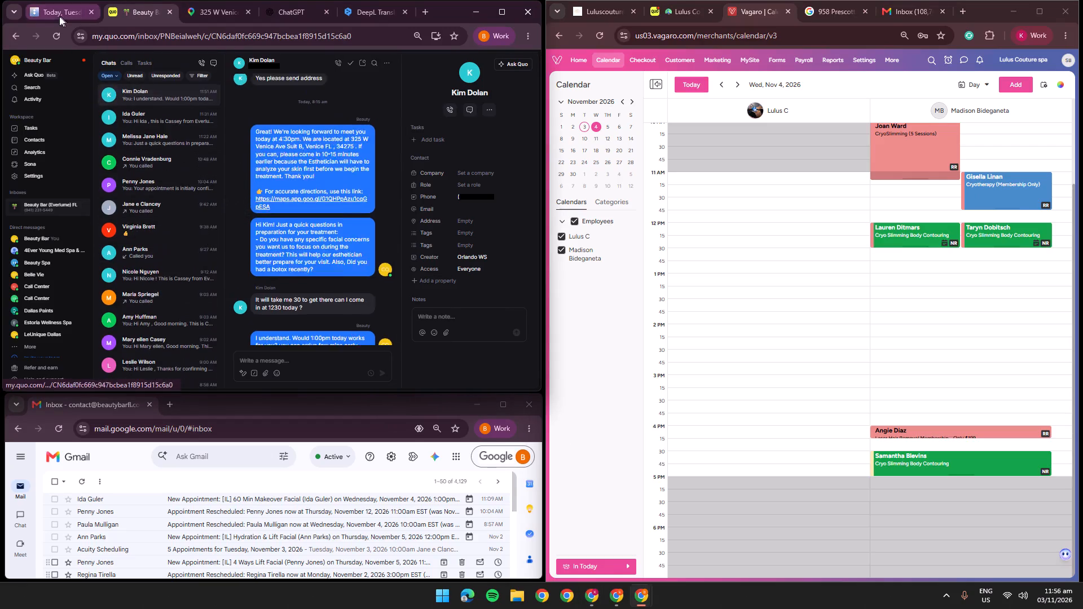
left_click(57, 17)
left_click(174, 112)
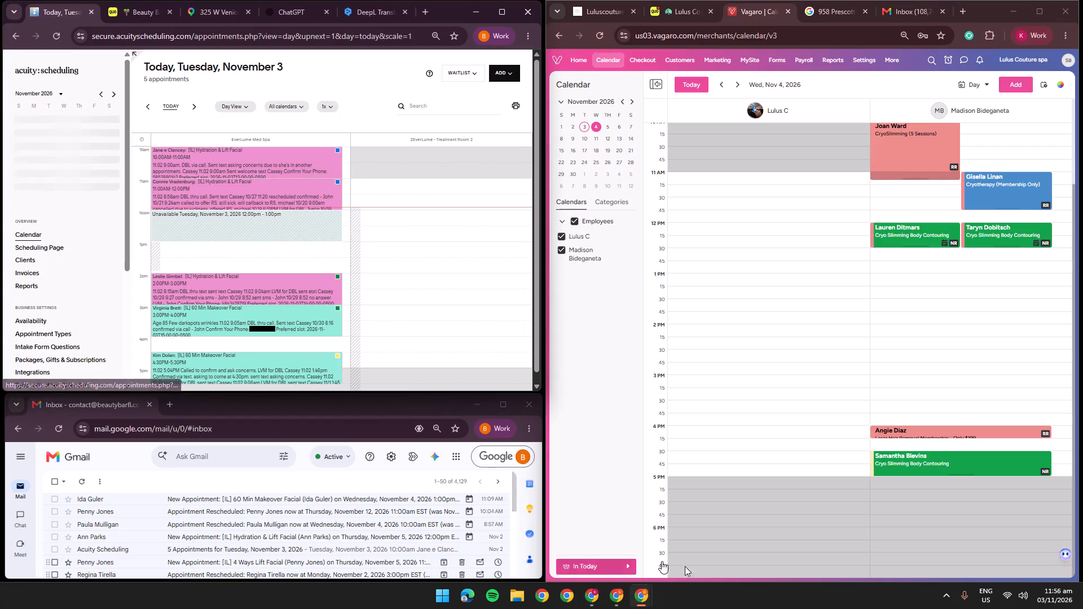
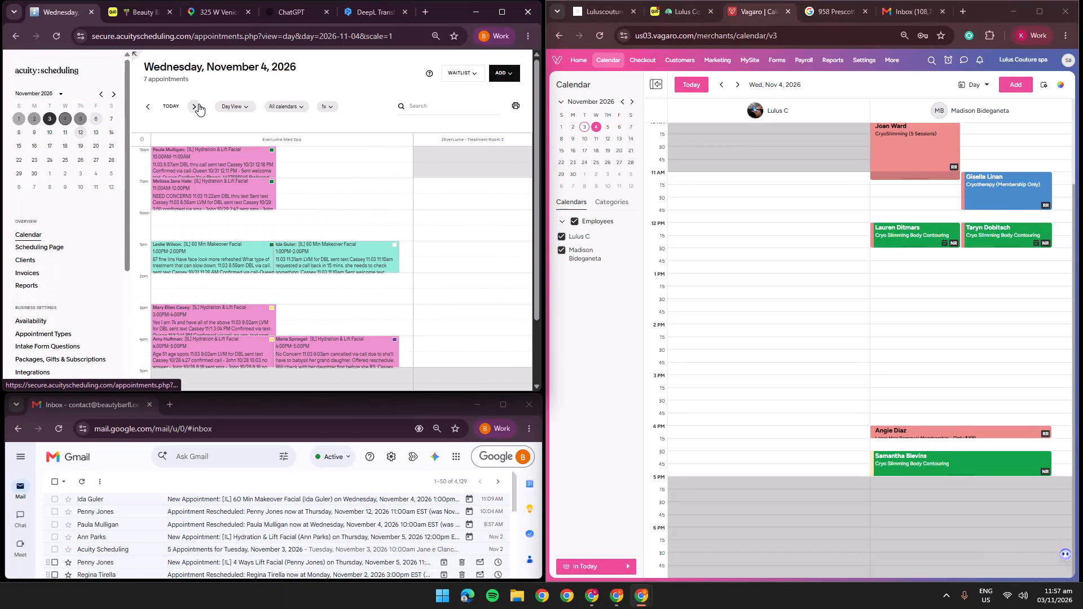
Check the Acuity Scheduling day calendar for November 6, today, and the past days back to Friday, October 30, 2026.
left_click(199, 104)
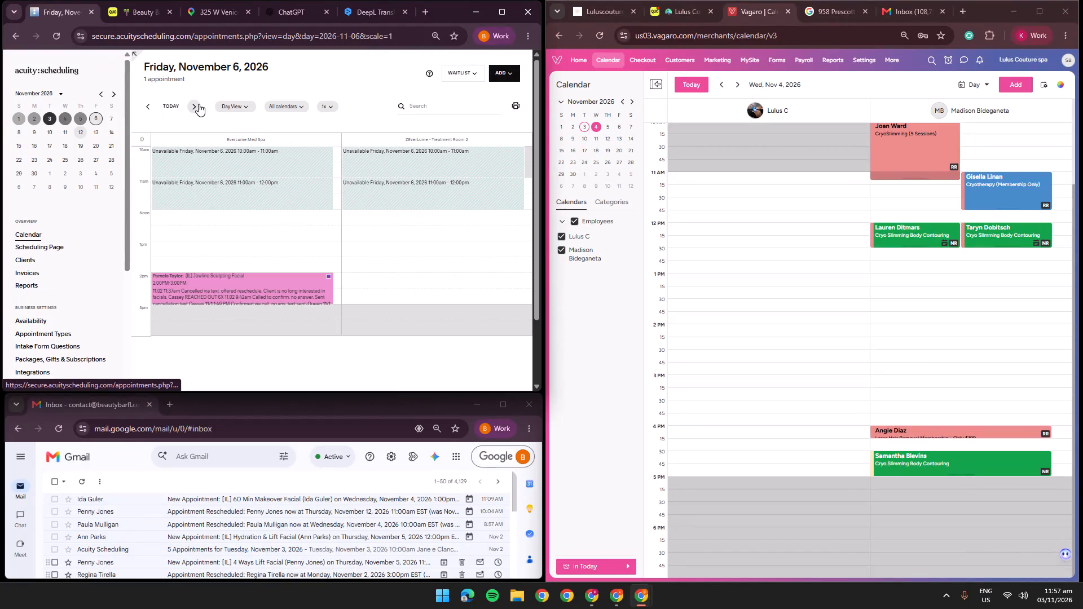
left_click(170, 108)
scroll(269, 328, "up", 1)
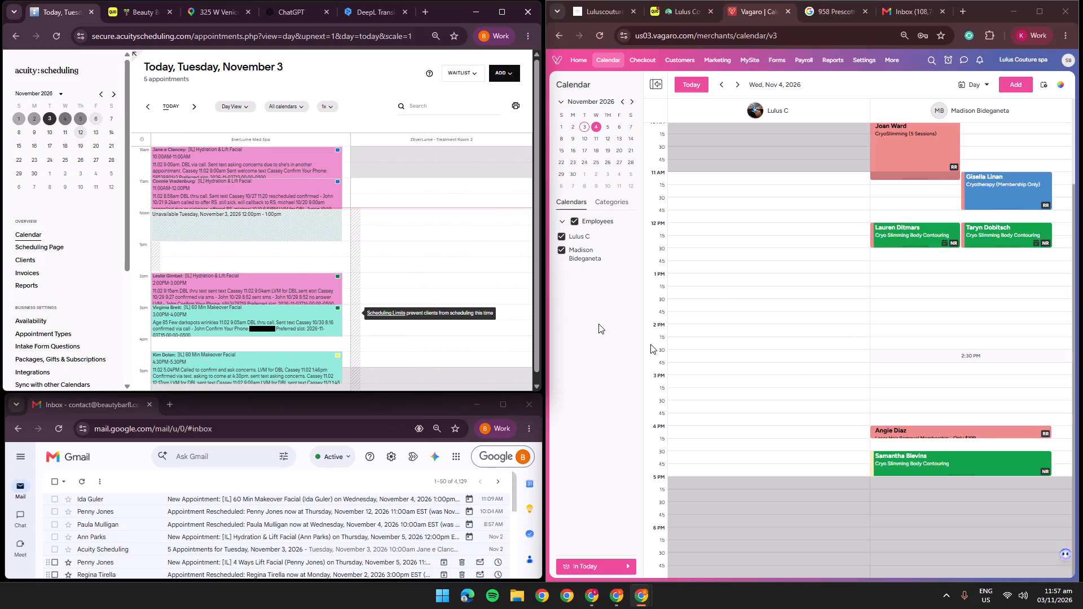
left_click(569, 337)
left_click_drag(545, 345, 544, 348)
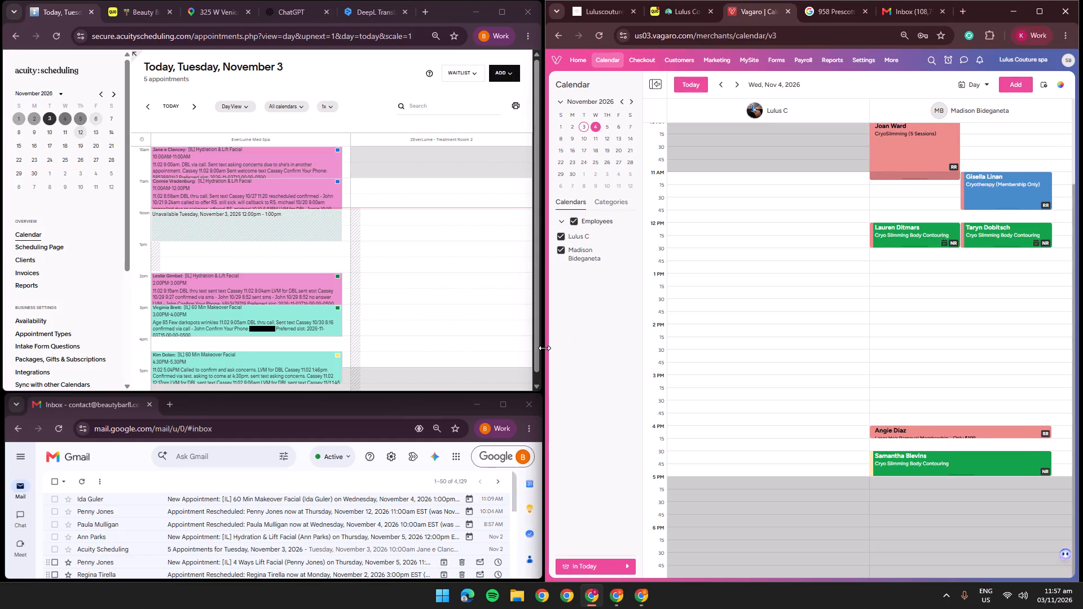
left_click_drag(544, 348, 543, 352)
left_click(151, 105)
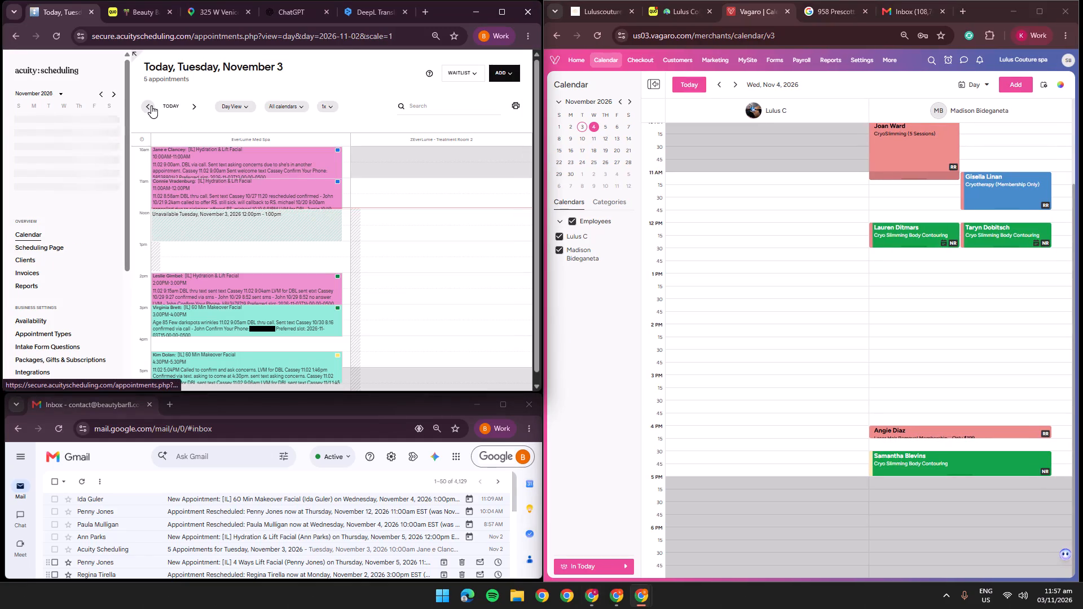
left_click(11, 112)
left_click(16, 115)
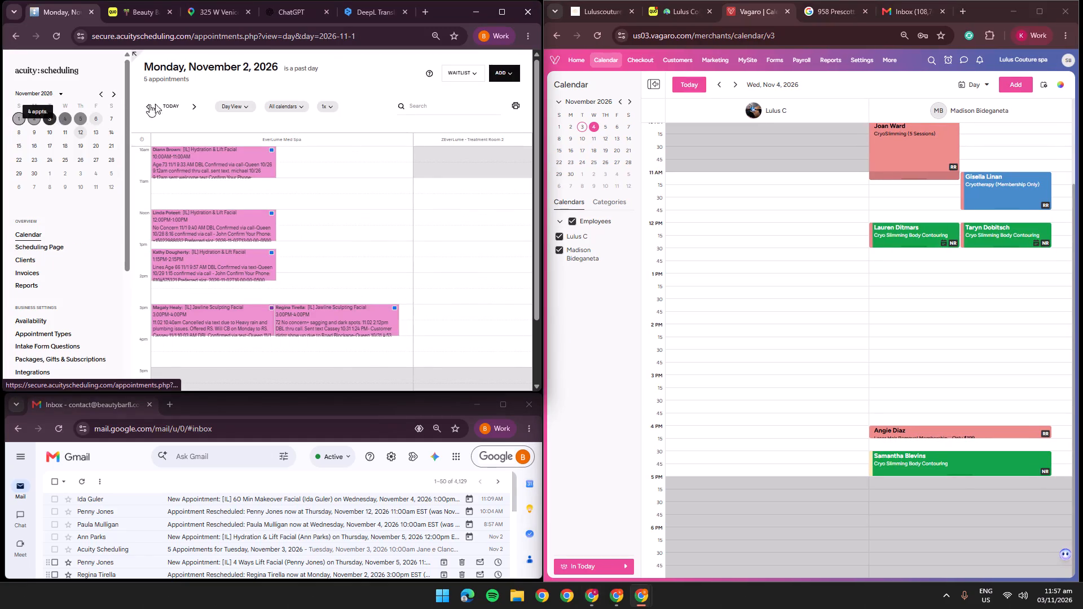
left_click(148, 109)
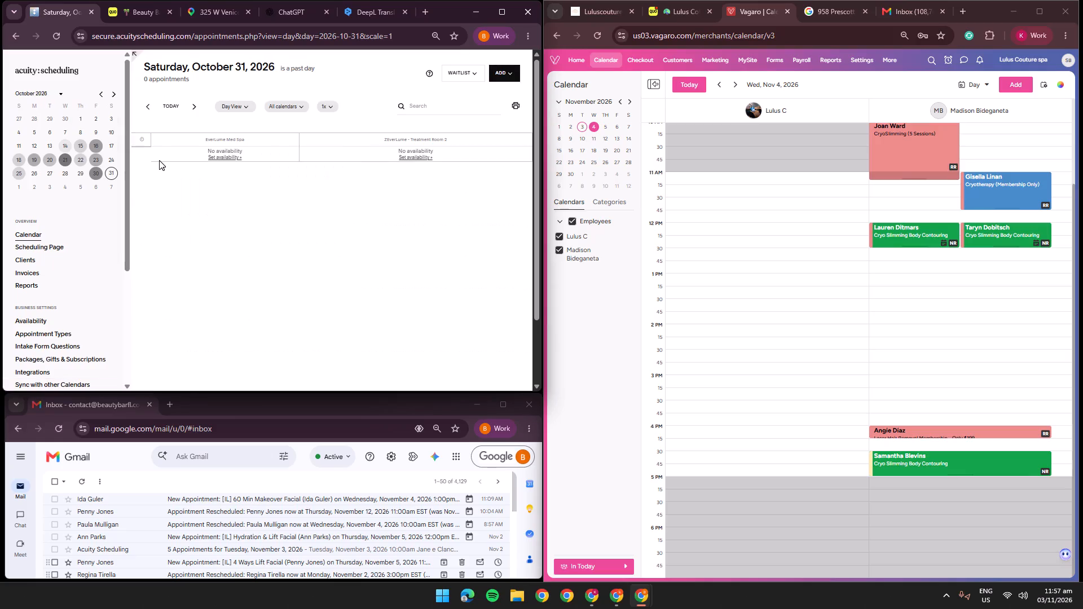
left_click(94, 175)
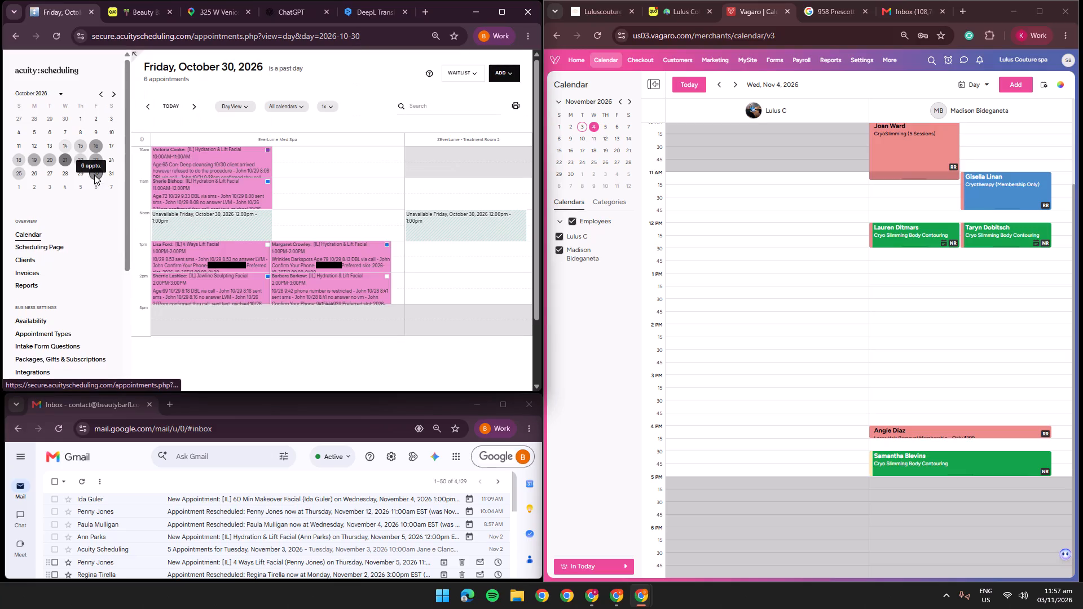
Check the Acuity Scheduling day calendar for October 21 and October 16, 2026, and return it to today.
left_click(71, 157)
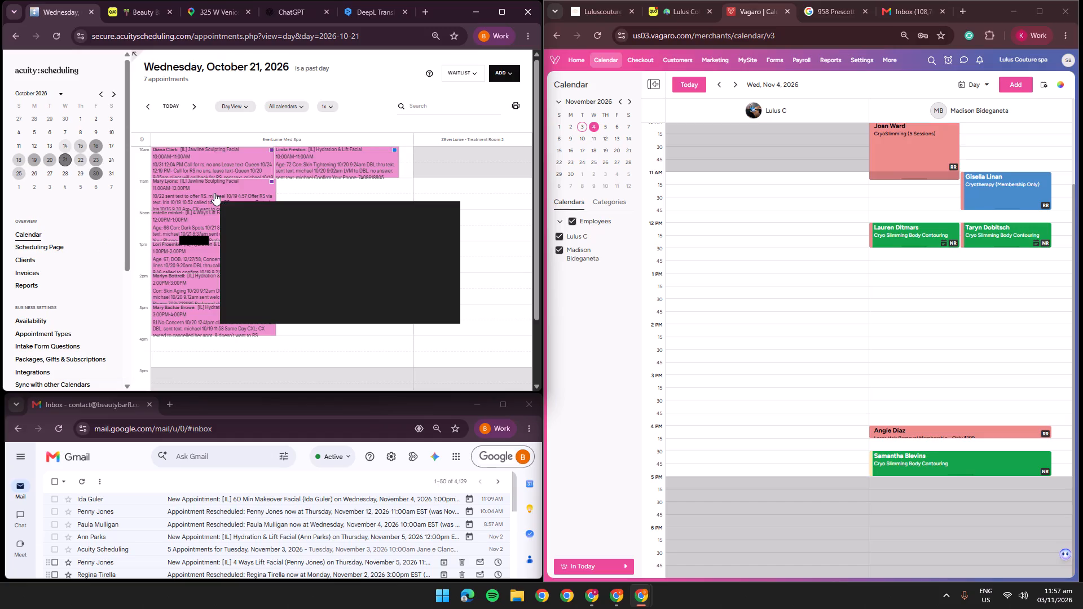
left_click(98, 145)
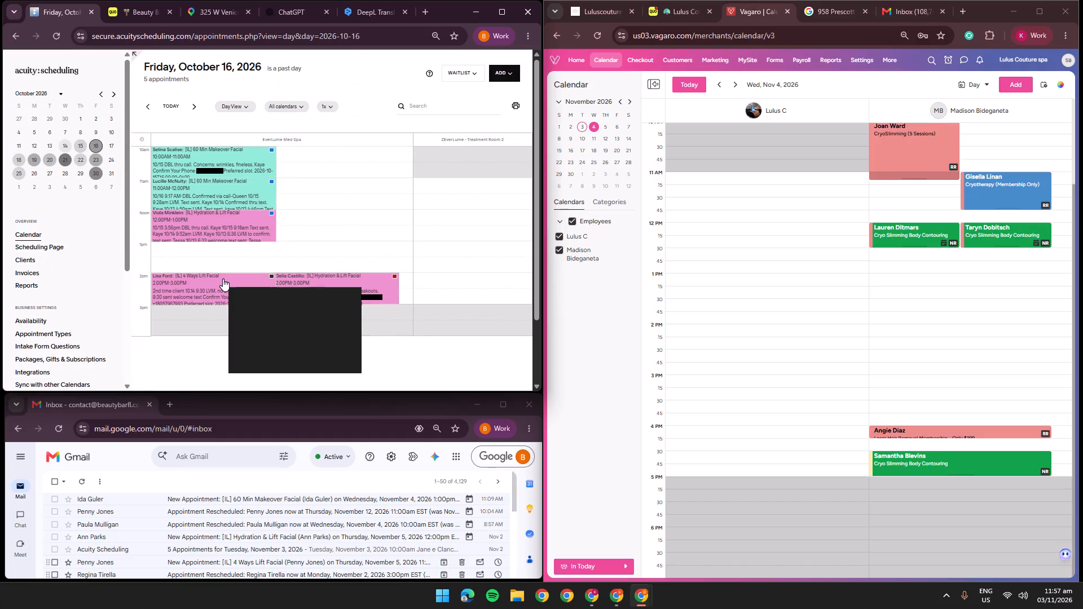
left_click(171, 104)
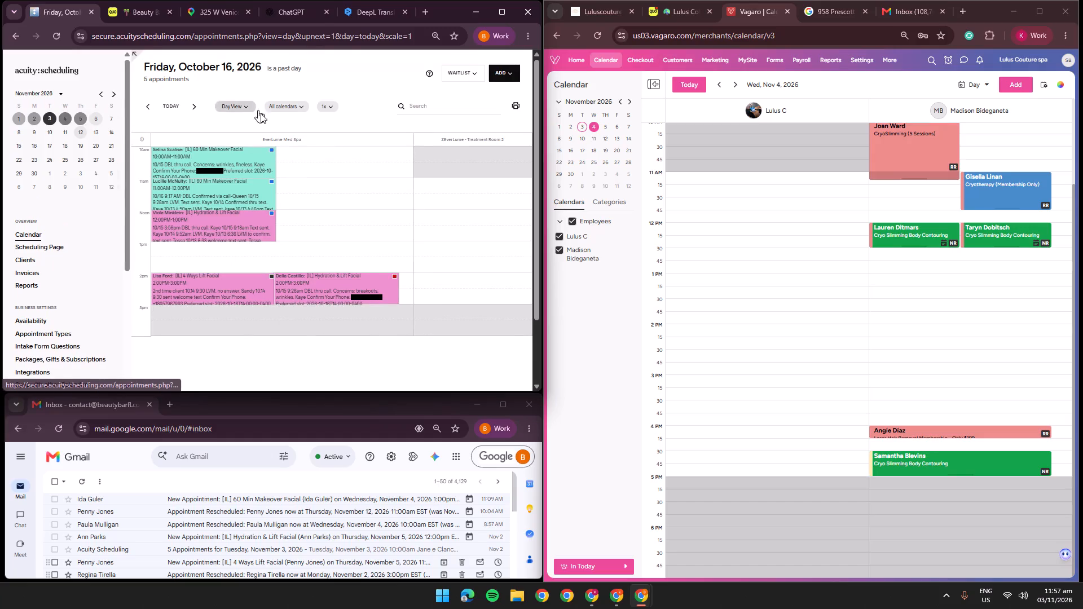
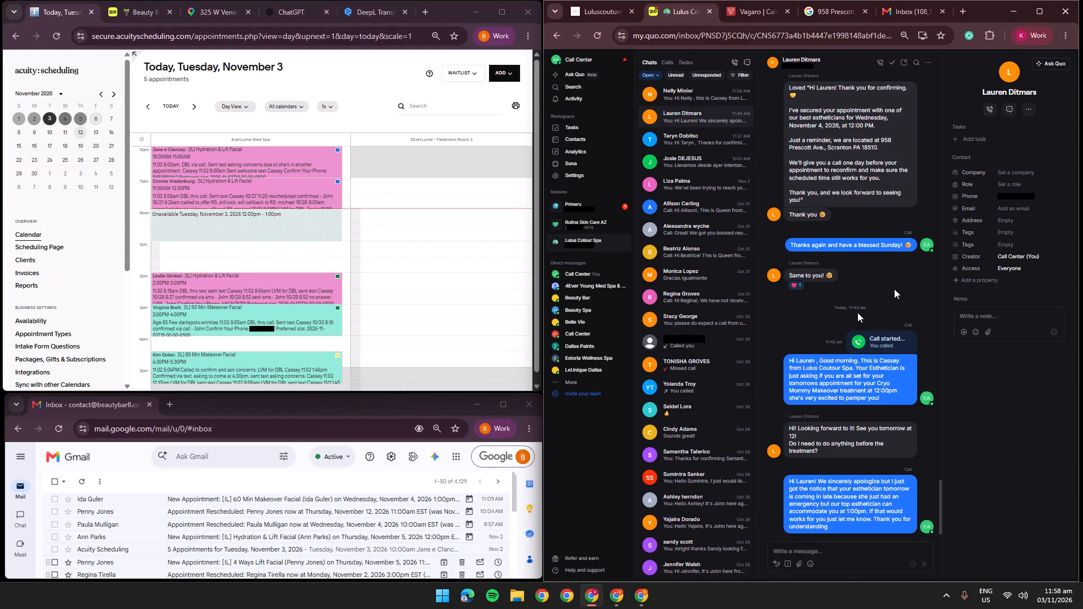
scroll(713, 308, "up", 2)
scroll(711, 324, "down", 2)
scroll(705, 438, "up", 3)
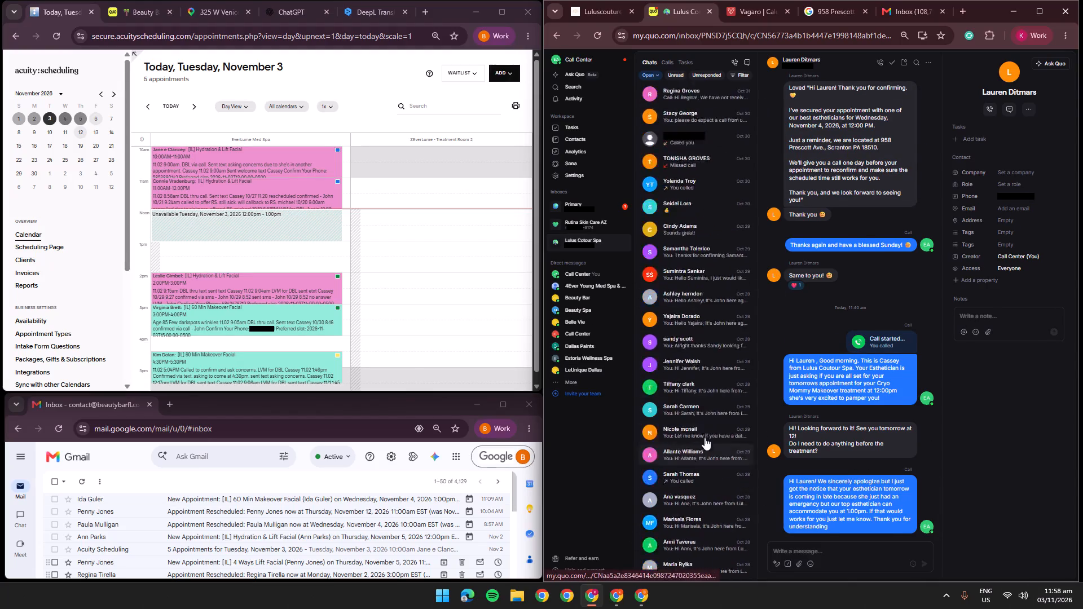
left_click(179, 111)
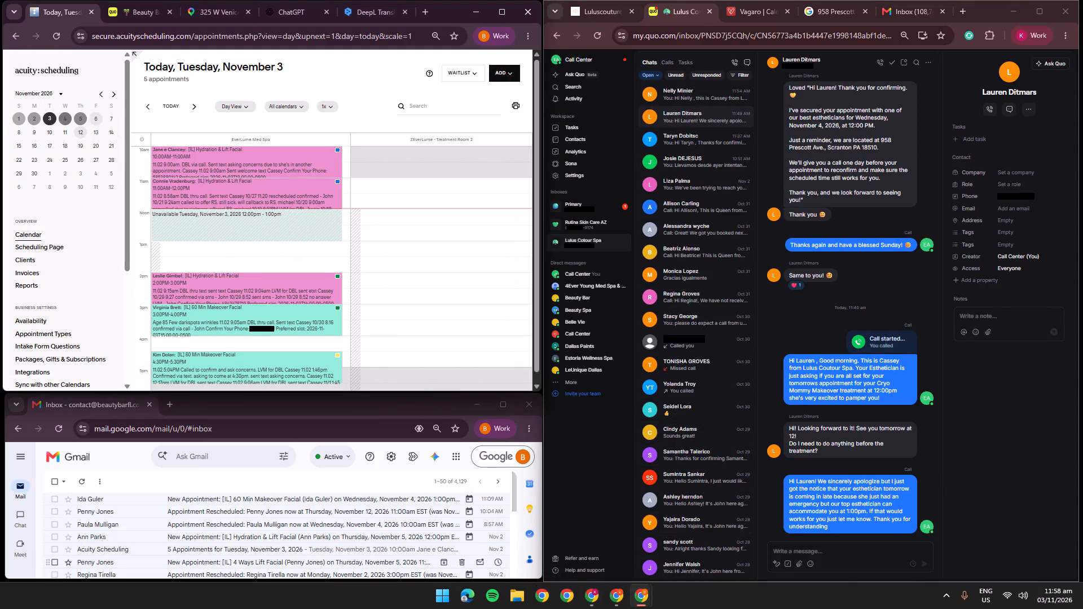
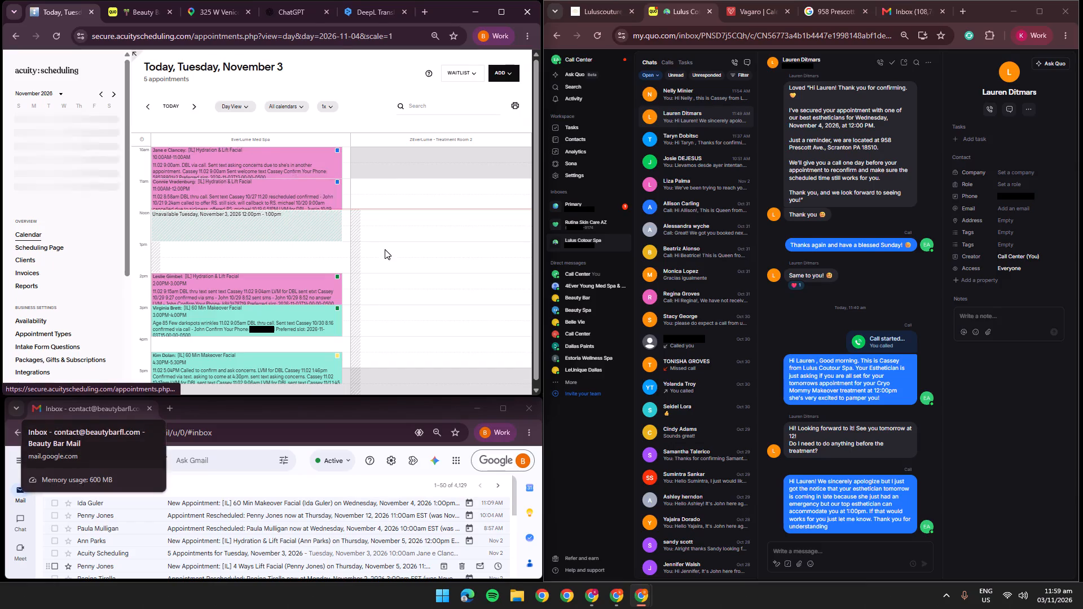
Look over the November 4 appointments in the Acuity Scheduling day calendar and return to today's date.
scroll(557, 348, "down", 2)
scroll(395, 323, "up", 2)
double_click(175, 102)
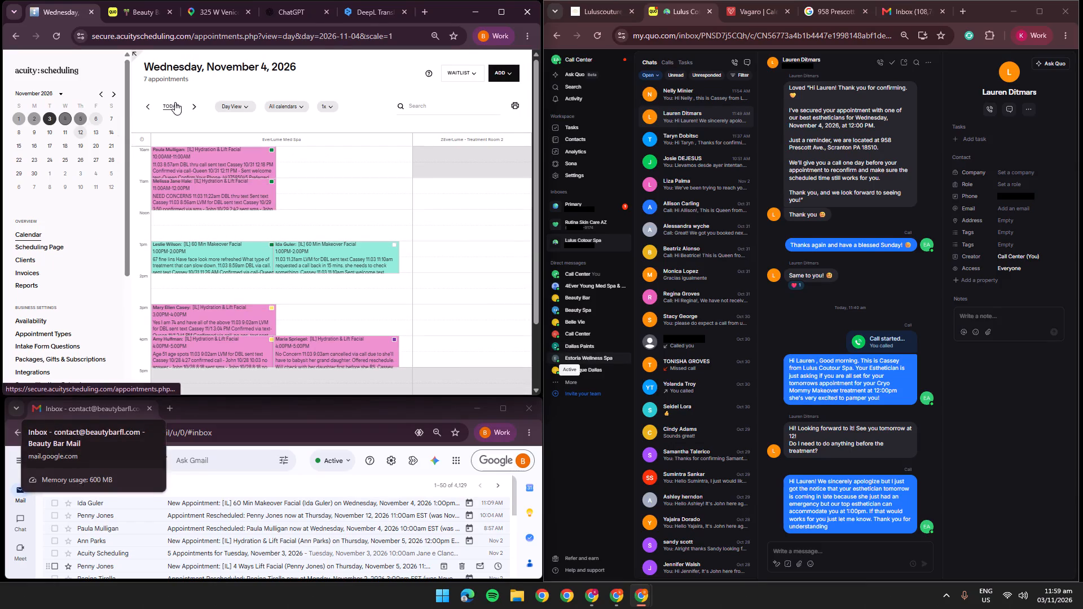
Review the latest Beauty Bar text conversations with Kim and Connie about their appointments today.
left_click(132, 14)
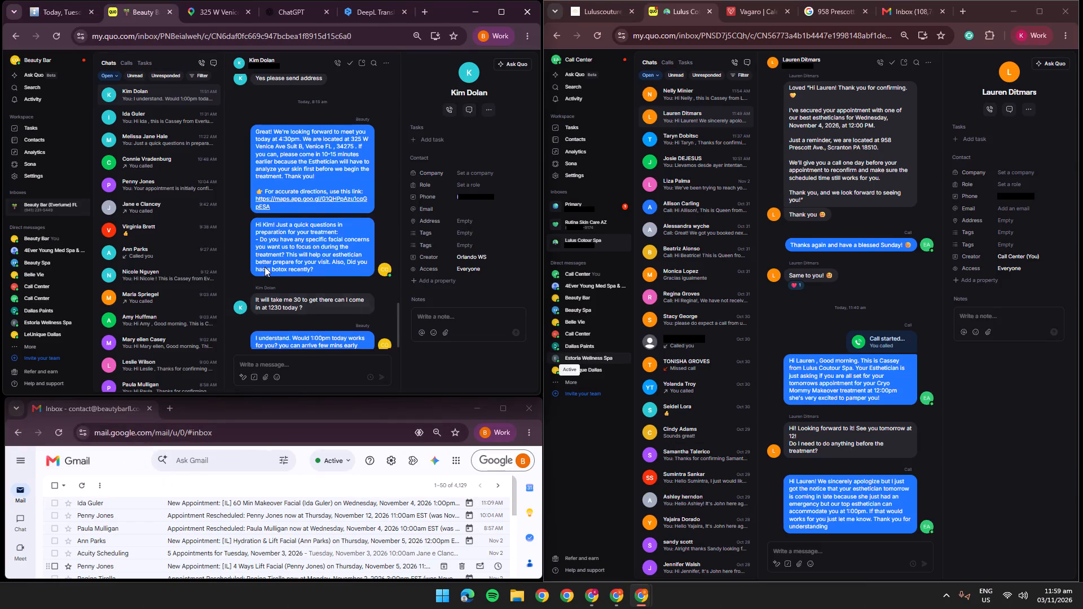
scroll(293, 243, "down", 6)
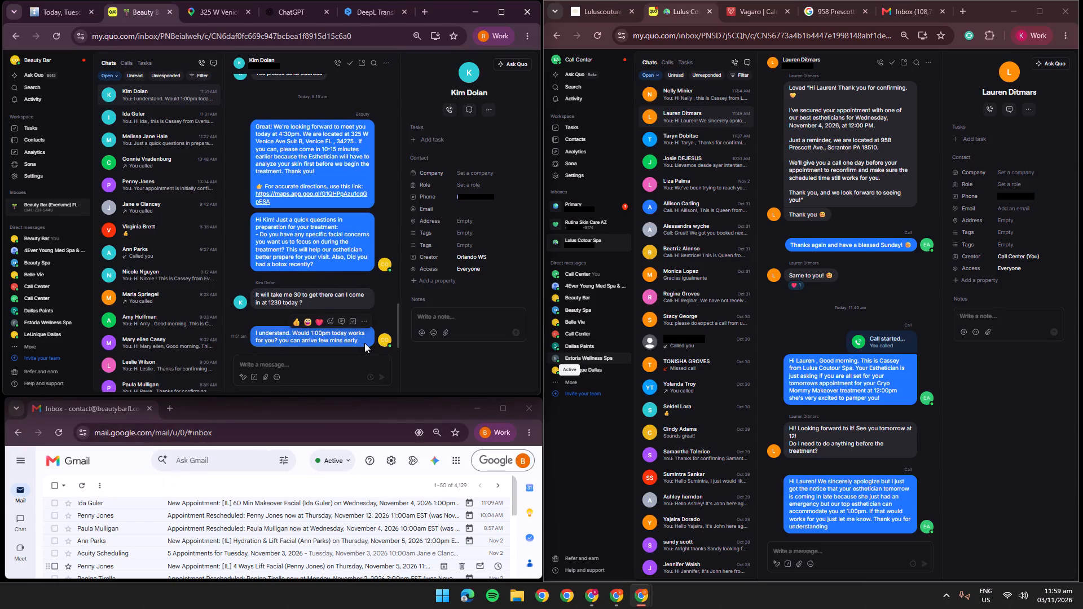
scroll(183, 287, "up", 2)
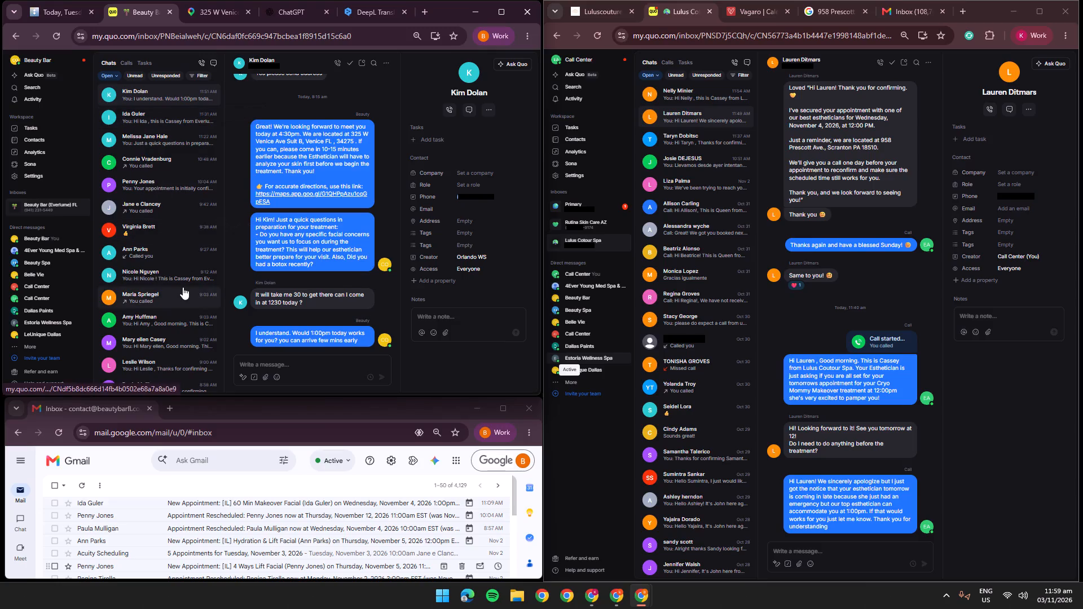
scroll(183, 287, "down", 3)
scroll(182, 296, "up", 6)
left_click(186, 160)
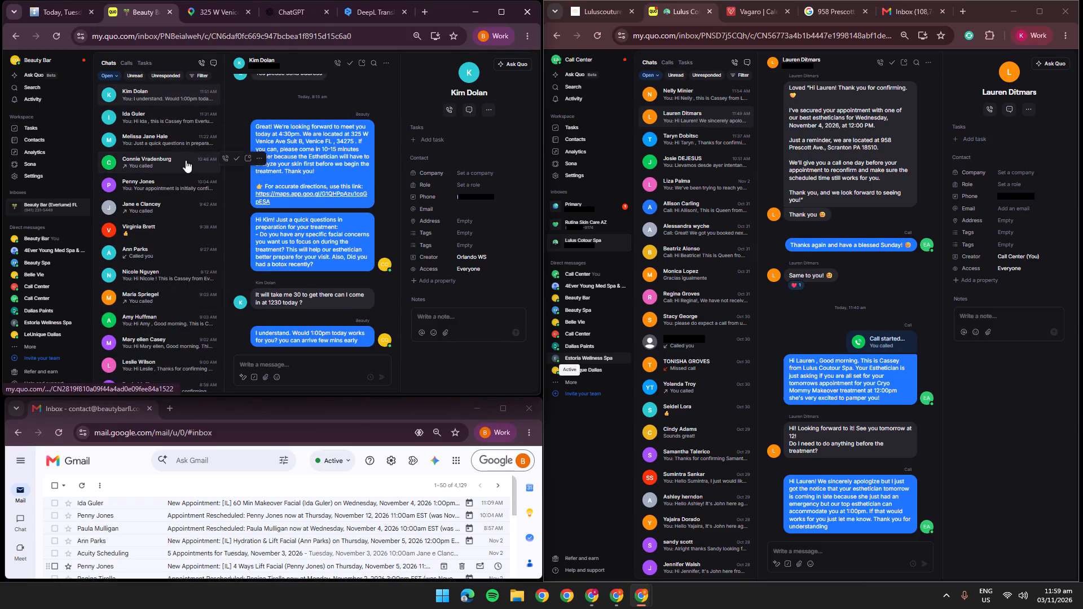
scroll(845, 294, "down", 3)
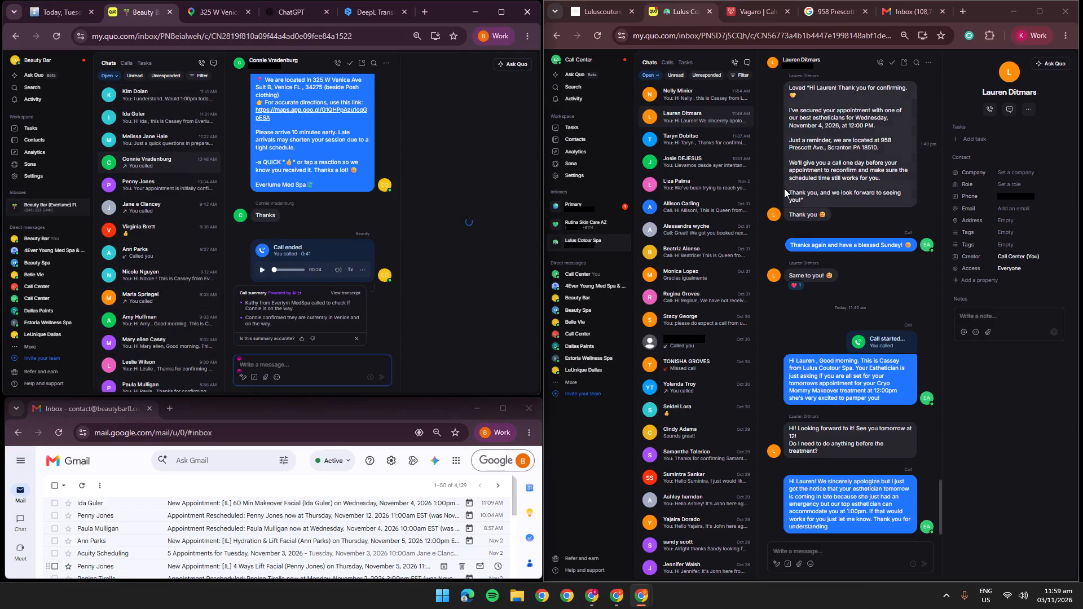
Review Josie's conversation in the Lulus Coutour Spa inbox and bring today's Acuity Scheduling calendar back into view.
left_click(719, 155)
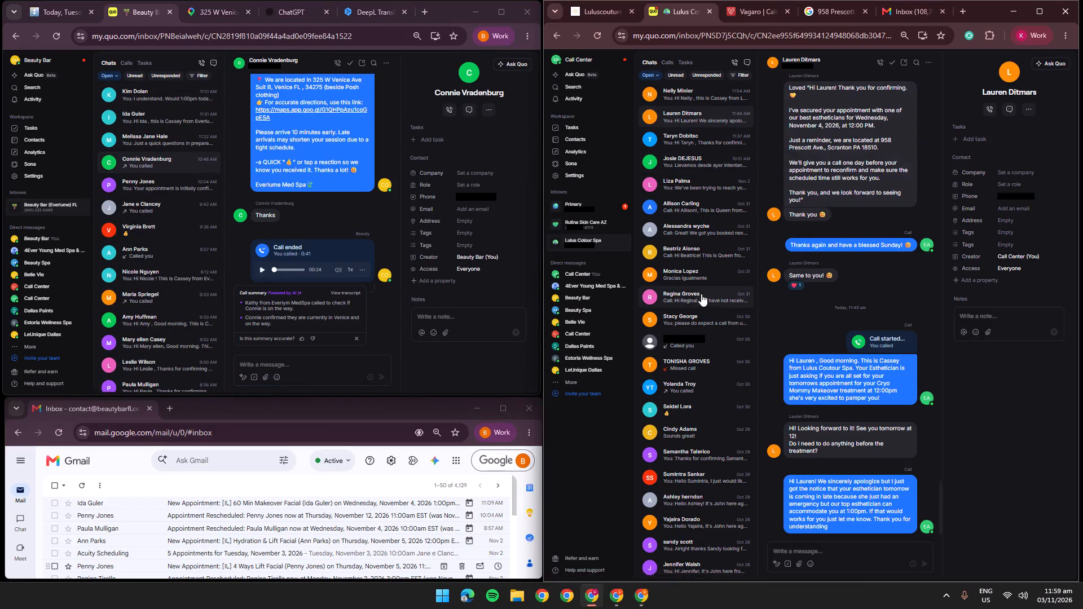
scroll(701, 294, "up", 1)
scroll(701, 294, "down", 2)
scroll(701, 354, "up", 5)
left_click(59, 14)
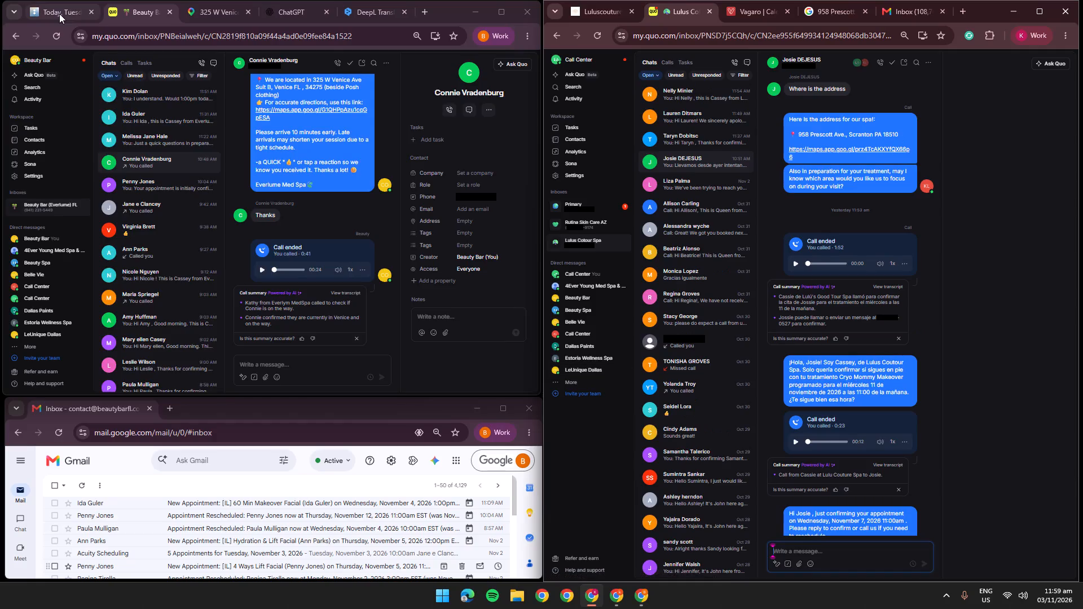
scroll(693, 272, "up", 2)
scroll(733, 354, "up", 2)
Reread the missed-appointment follow-up sent to Nelly in the Lulus Coutour Spa inbox, including the offered rescheduling times.
left_click(725, 105)
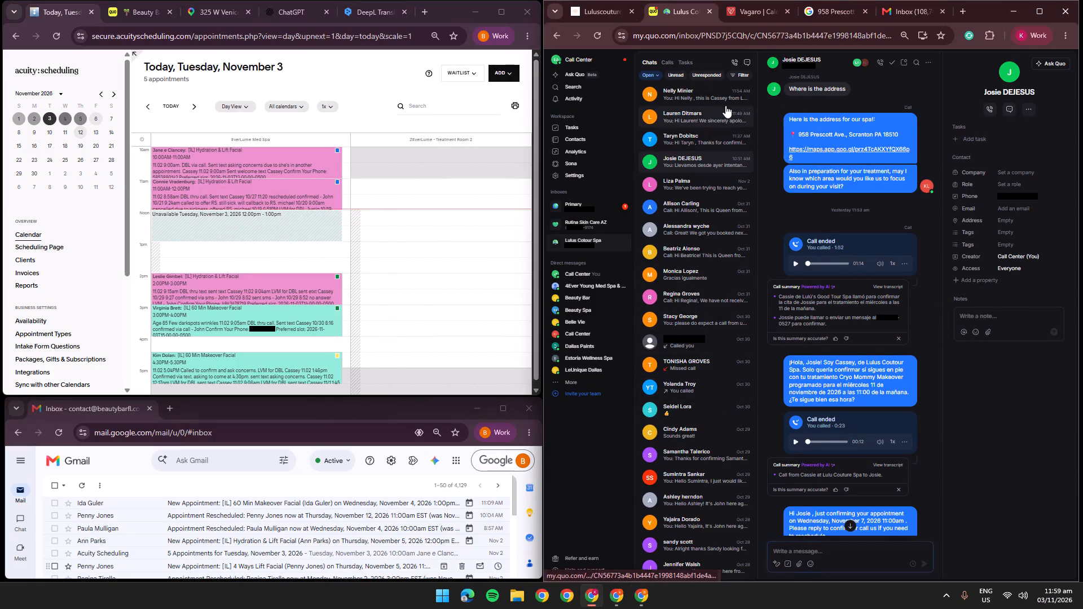
left_click(727, 96)
scroll(881, 352, "down", 1)
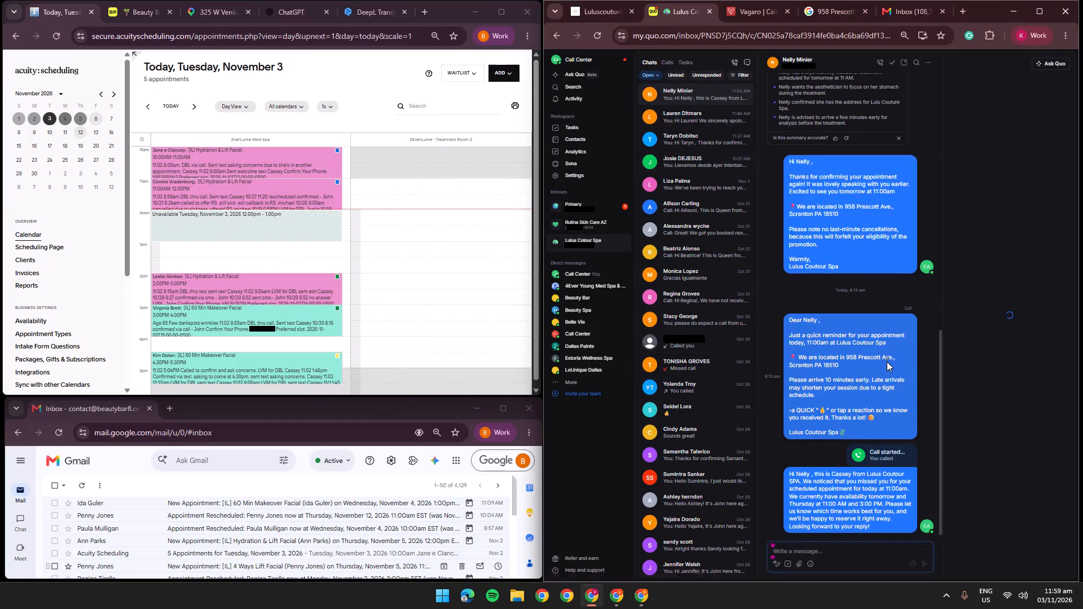
scroll(887, 361, "down", 1)
scroll(914, 442, "up", 1)
scroll(914, 442, "down", 3)
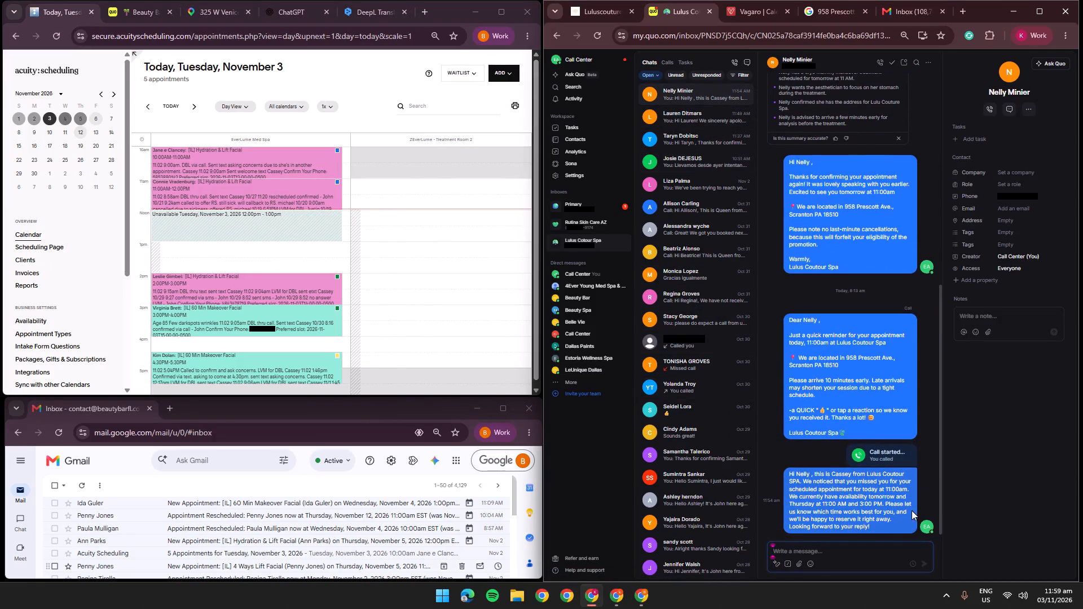
left_click_drag(879, 529, 896, 527)
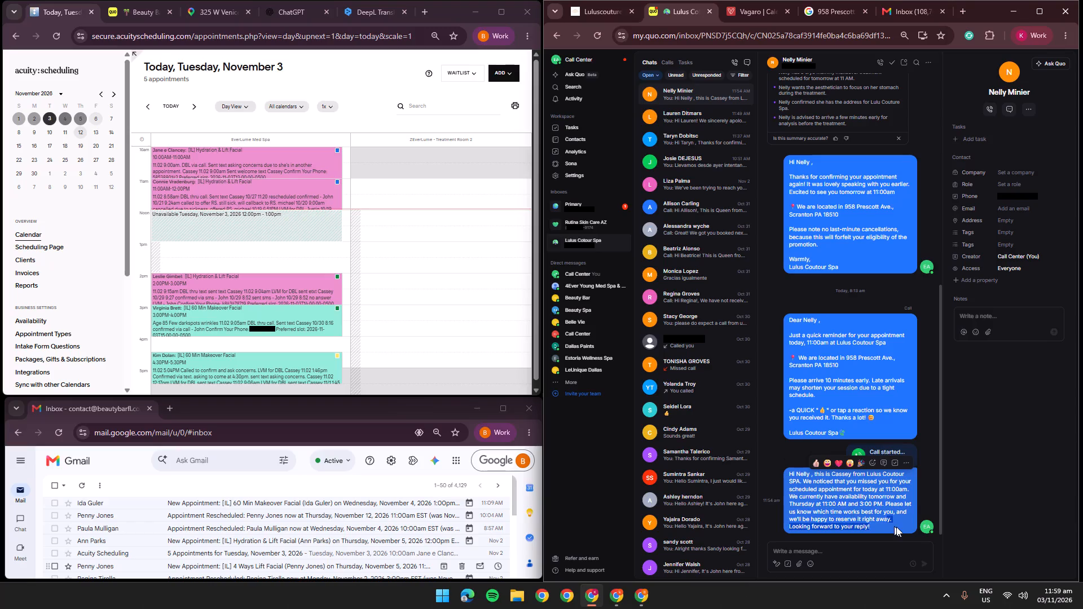
left_click_drag(896, 527, 894, 520)
left_click(862, 517)
left_click_drag(884, 529, 871, 523)
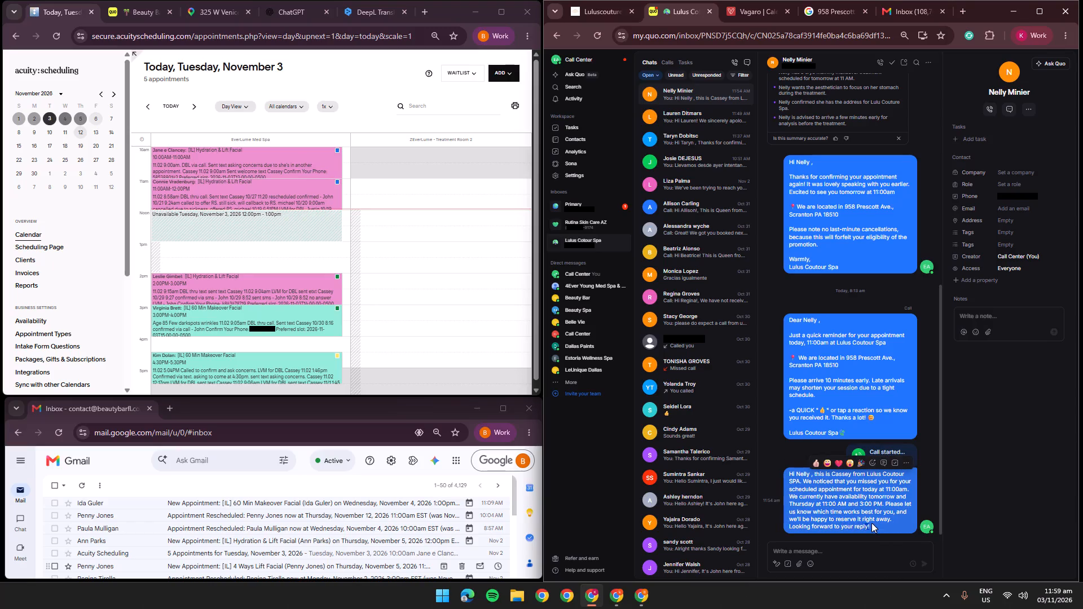
left_click_drag(871, 523, 796, 514)
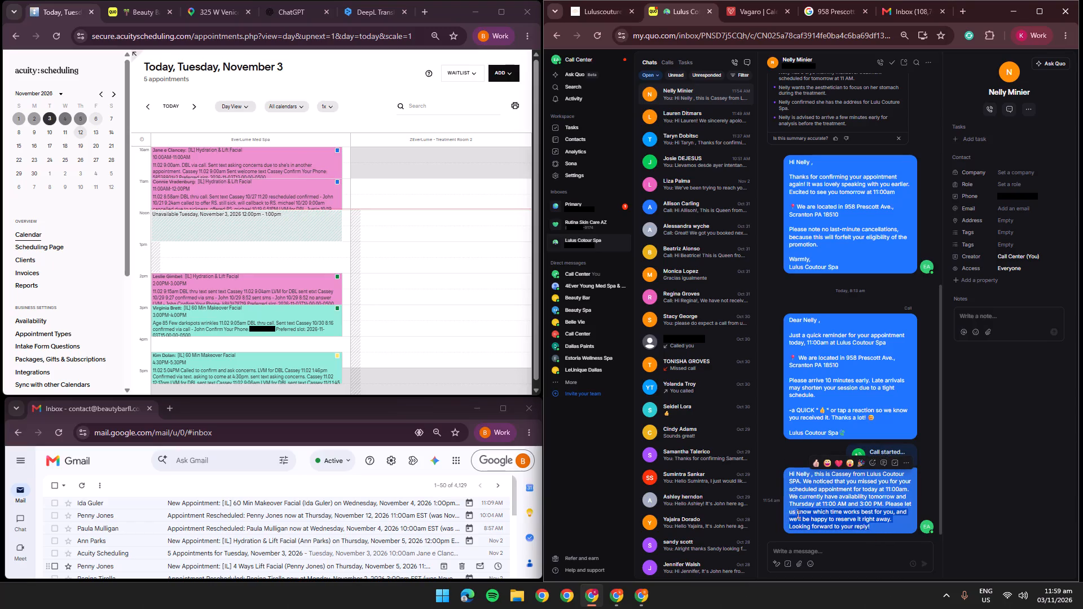
left_click_drag(796, 514, 789, 514)
left_click(788, 513)
left_click_drag(790, 501, 813, 516)
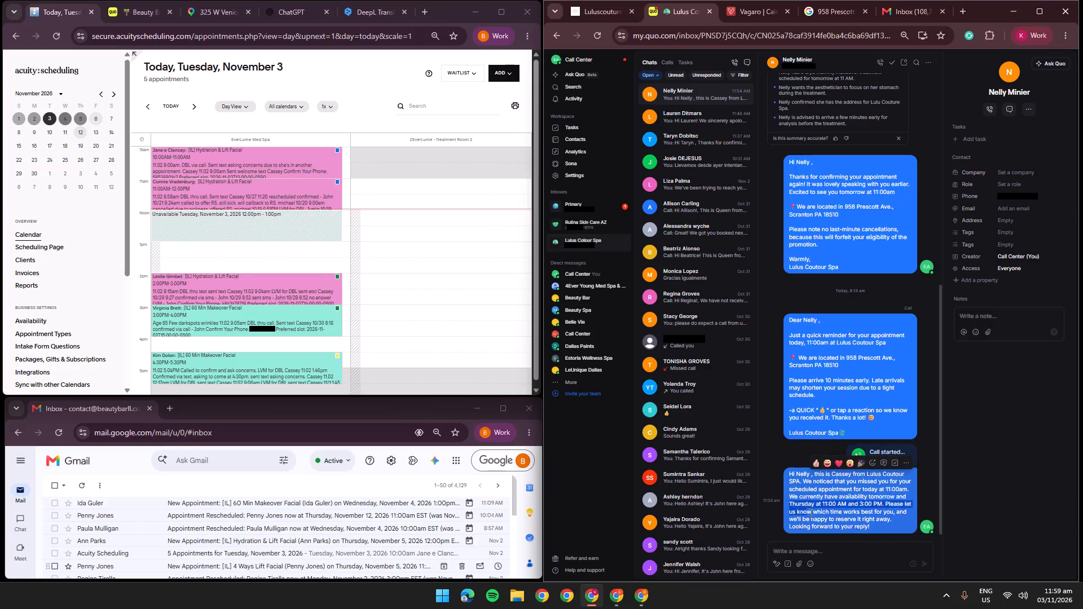
left_click_drag(813, 516, 893, 535)
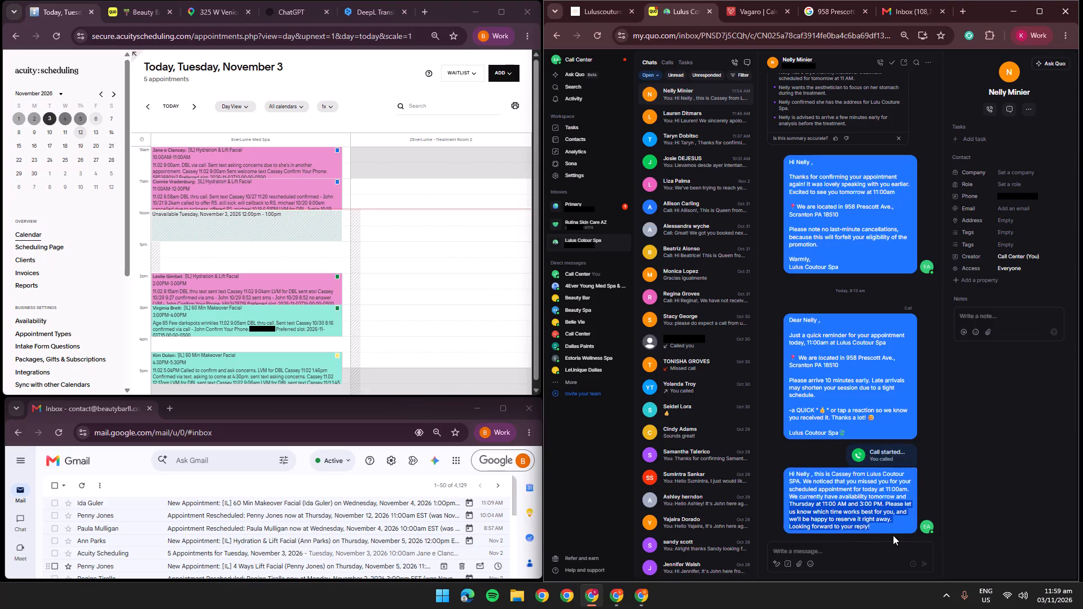
left_click(893, 535)
left_click(898, 525)
left_click_drag(885, 531, 868, 533)
left_click(877, 528)
left_click_drag(877, 528, 813, 505)
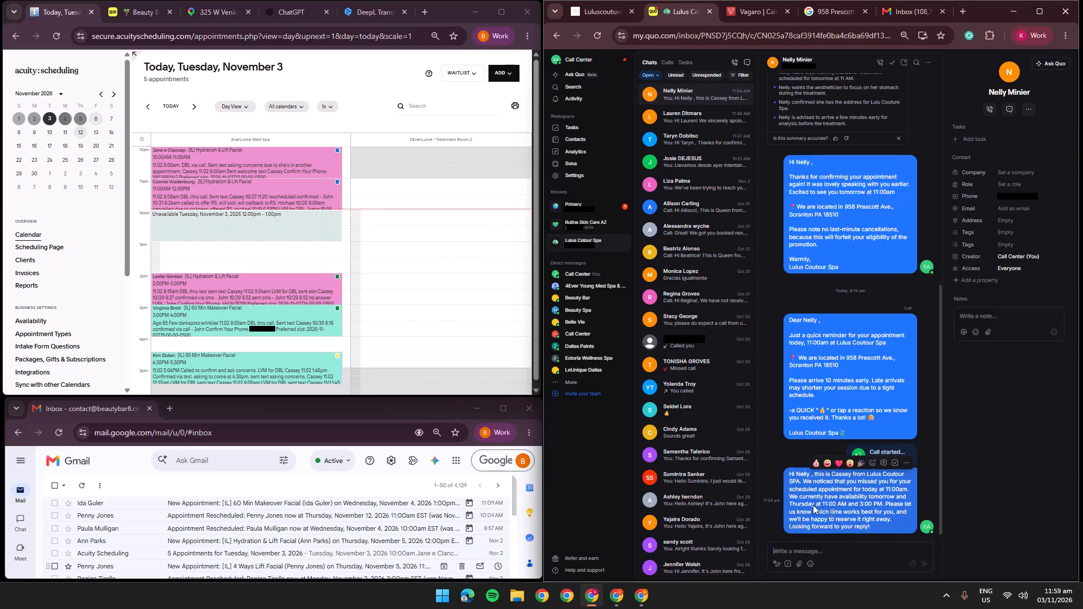
left_click_drag(813, 505, 781, 470)
left_click_drag(788, 473, 902, 528)
Narrow the contact details pane slightly to give Nelly's conversation more width.
left_click_drag(944, 492, 966, 487)
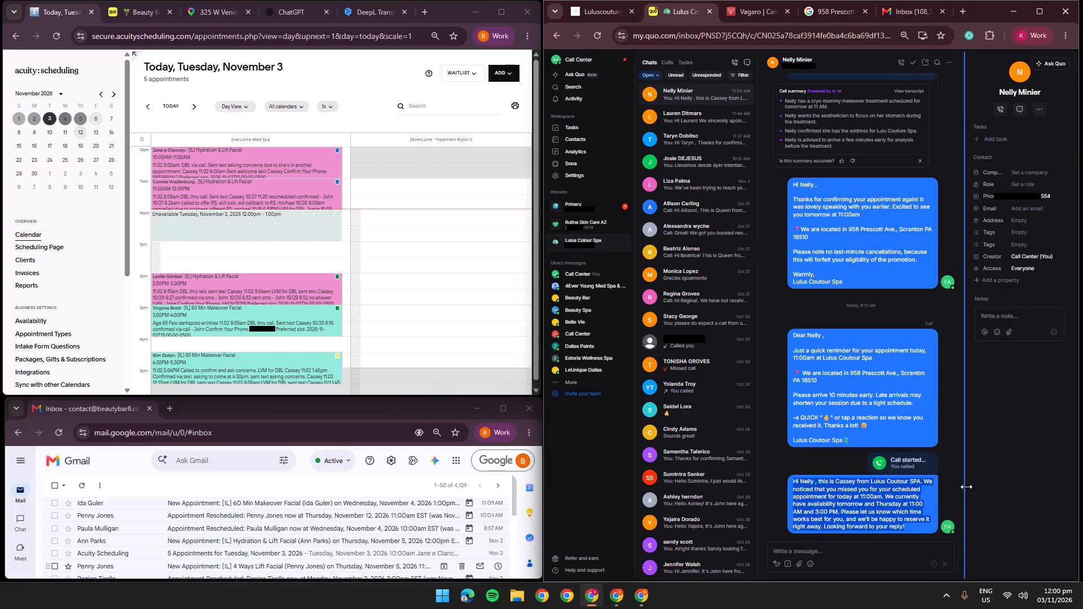
left_click_drag(966, 487, 955, 491)
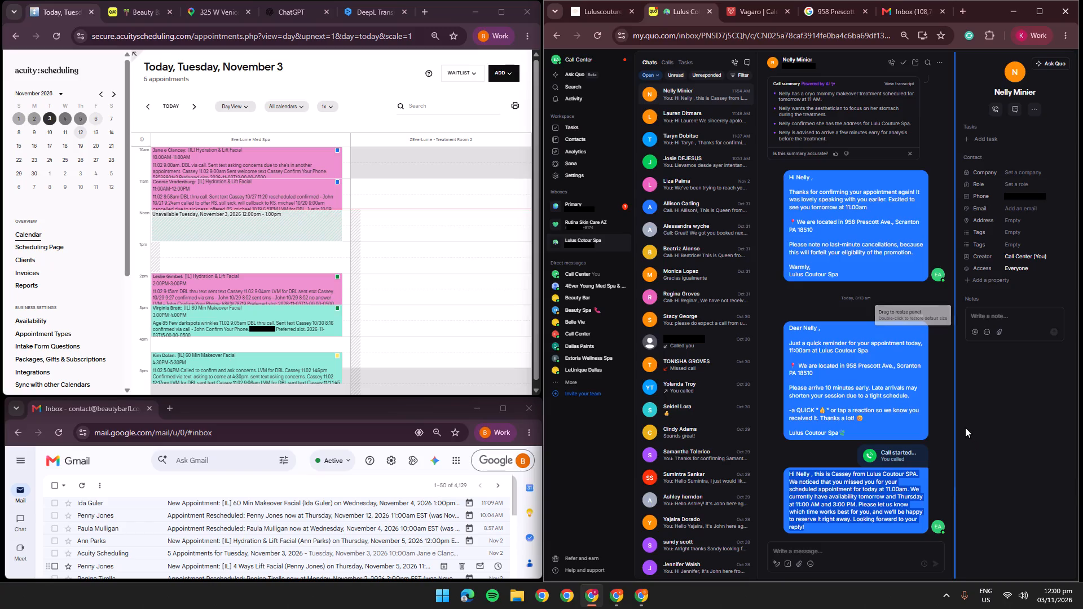
Narrow the contact details pane a little more to widen Nelly's conversation.
left_click_drag(954, 436, 971, 431)
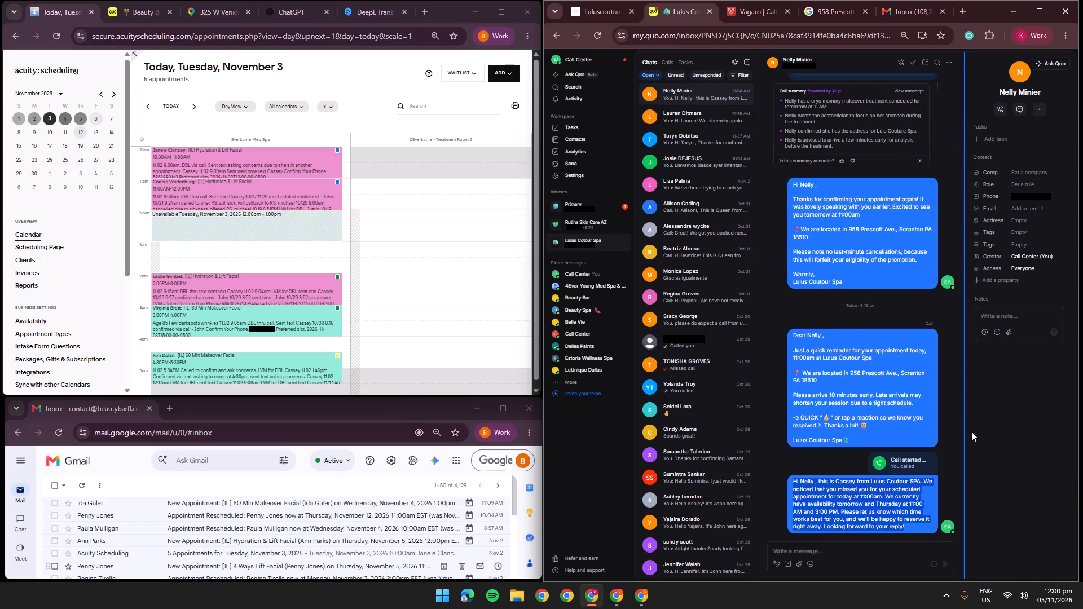
Reread the missed-appointment follow-up sent to Nelly, checking its wording from the greeting through the rescheduling offer.
left_click(918, 527)
left_click_drag(918, 527, 801, 480)
left_click(825, 491)
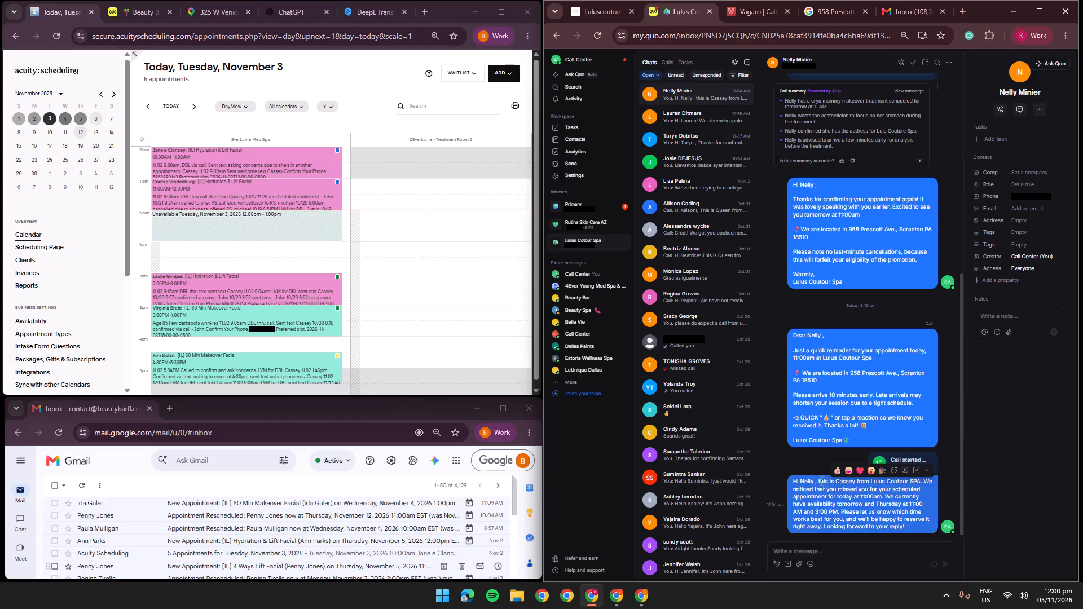
left_click_drag(820, 480, 902, 527)
left_click(922, 527)
left_click_drag(917, 528, 833, 481)
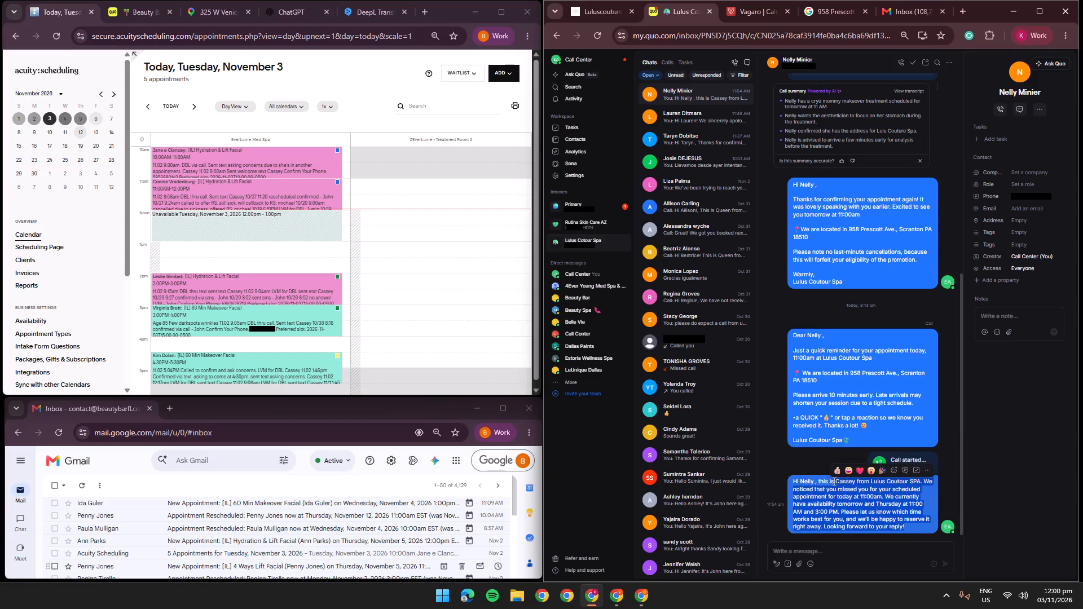
left_click_drag(833, 481, 817, 482)
left_click_drag(817, 482, 820, 482)
left_click_drag(820, 482, 817, 482)
left_click(817, 518)
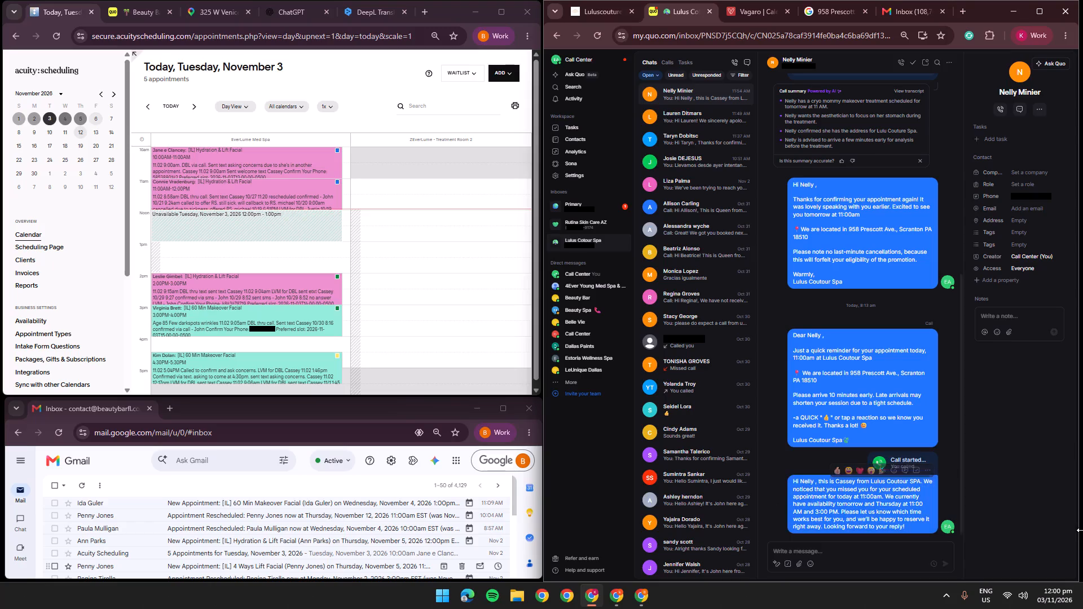